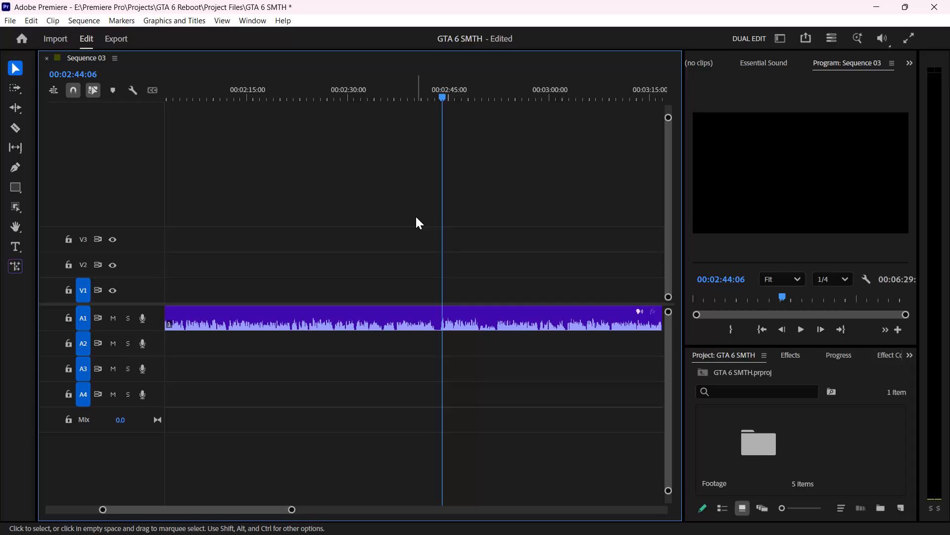
Switch the layout to the Text-Based Editing workspace.
key(space)
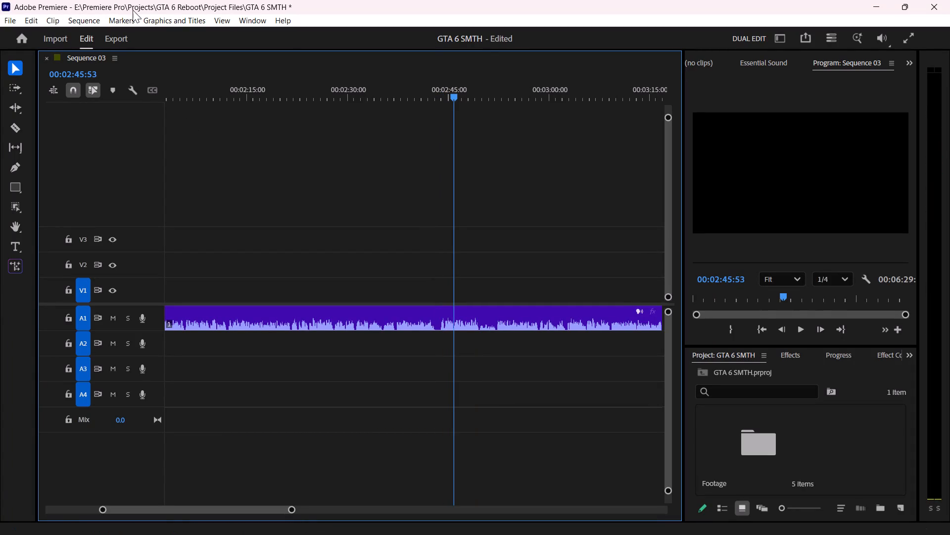
click(32, 16)
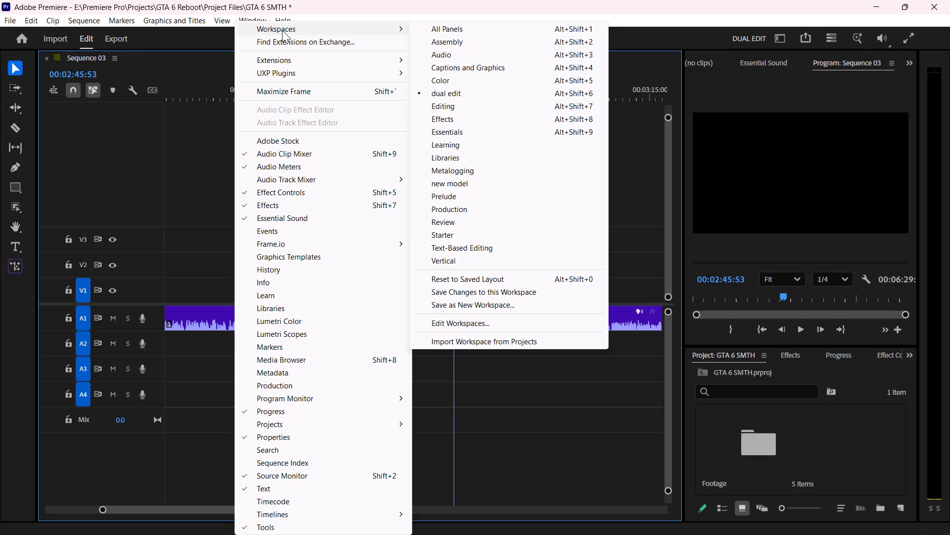
click(515, 244)
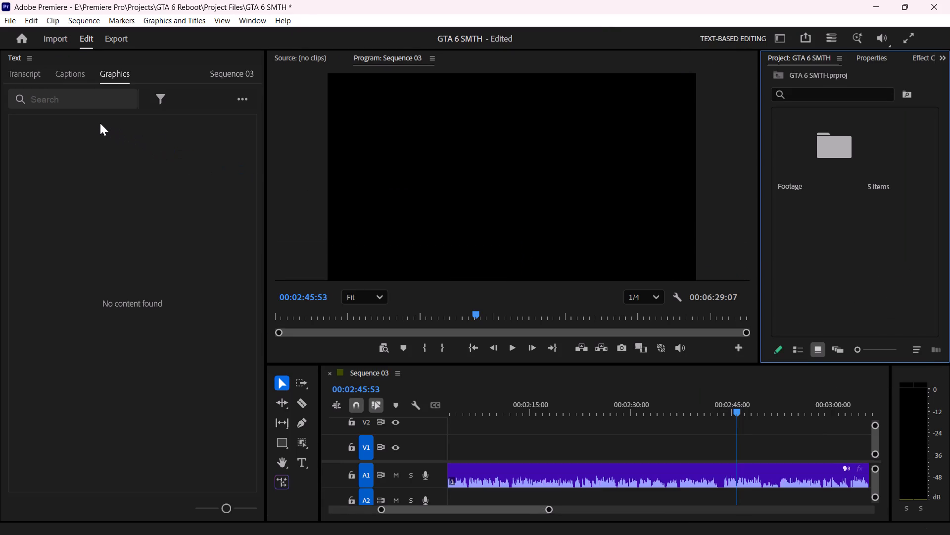
Transcribe the three selected untranscribed source clips of Sequence 03.
click(28, 77)
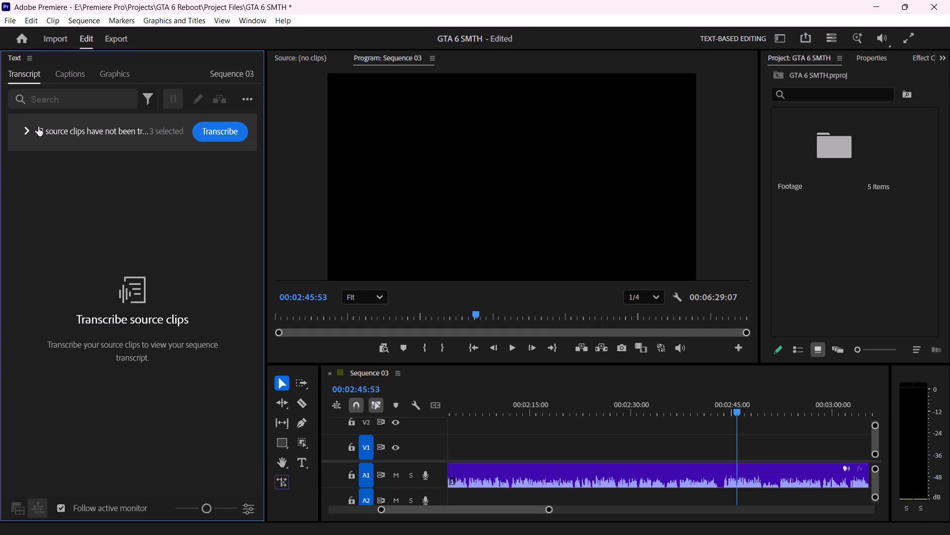
click(28, 128)
click(233, 133)
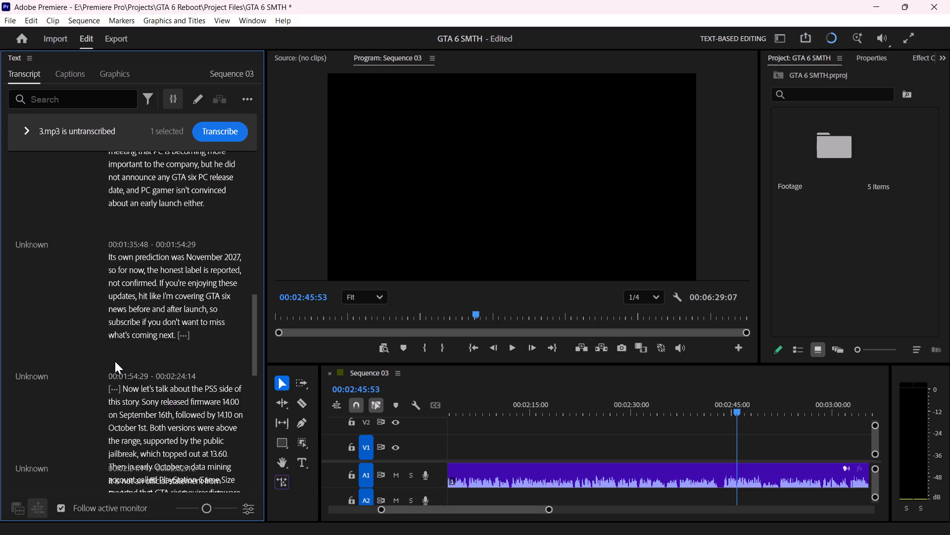
Read through the generated transcript of Sequence 03 from the opening segments to the final one.
scroll(127, 358, down, 2)
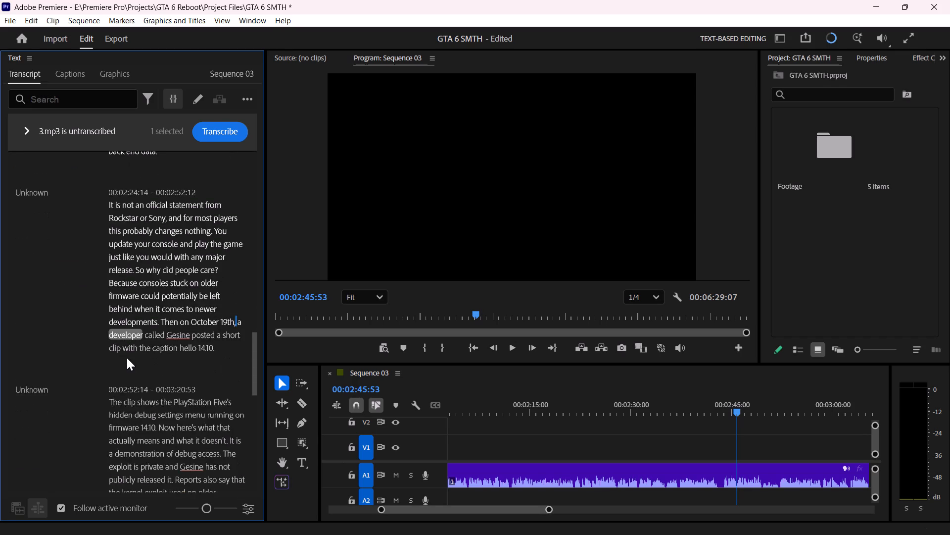
scroll(127, 358, down, 7)
scroll(127, 358, up, 7)
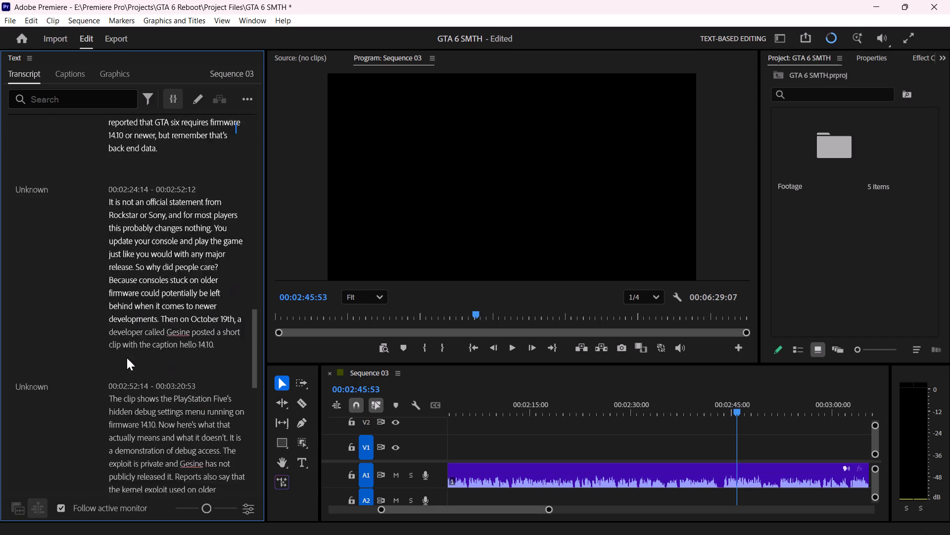
scroll(127, 358, up, 20)
scroll(127, 358, up, 9)
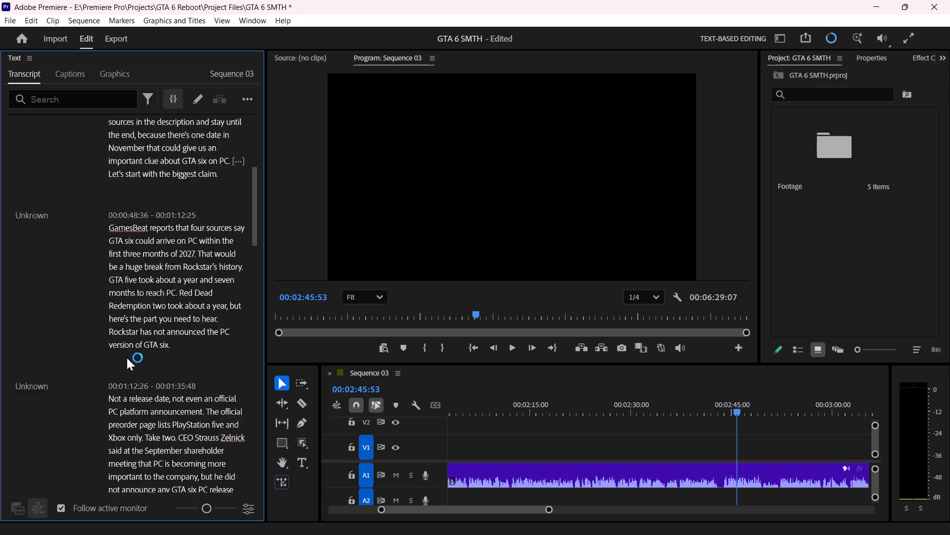
scroll(127, 358, up, 20)
scroll(127, 358, up, 2)
scroll(123, 356, down, 4)
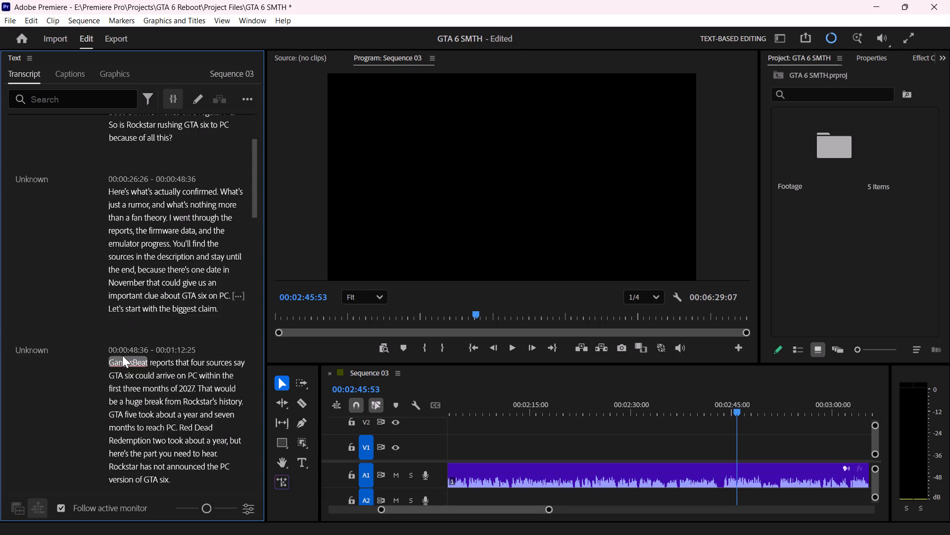
scroll(122, 355, down, 20)
scroll(122, 355, down, 20)
scroll(122, 355, down, 1)
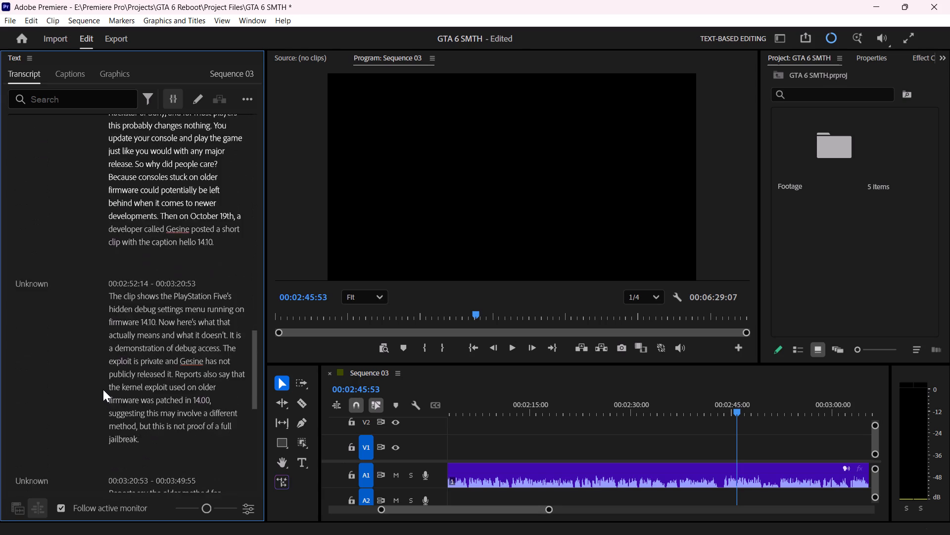
scroll(103, 389, down, 20)
scroll(103, 389, down, 2)
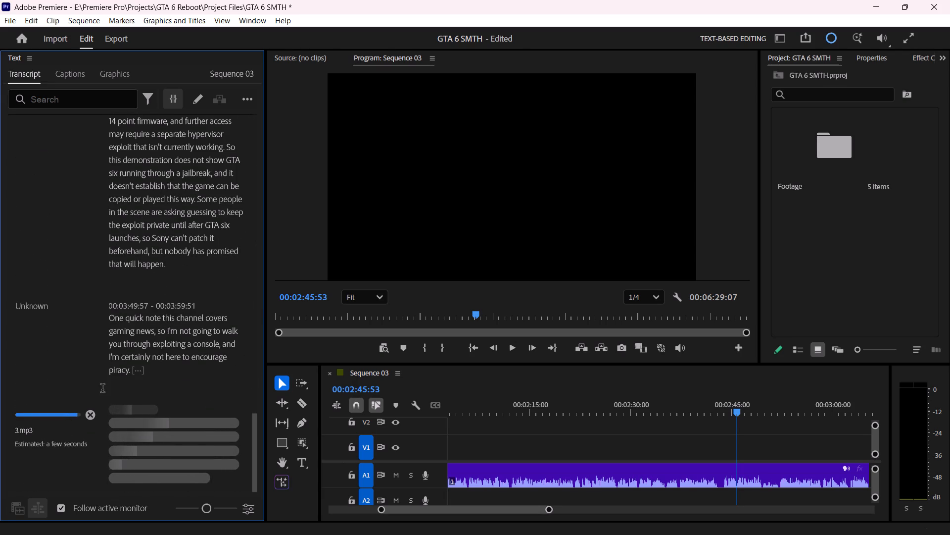
scroll(102, 389, down, 20)
scroll(102, 389, down, 5)
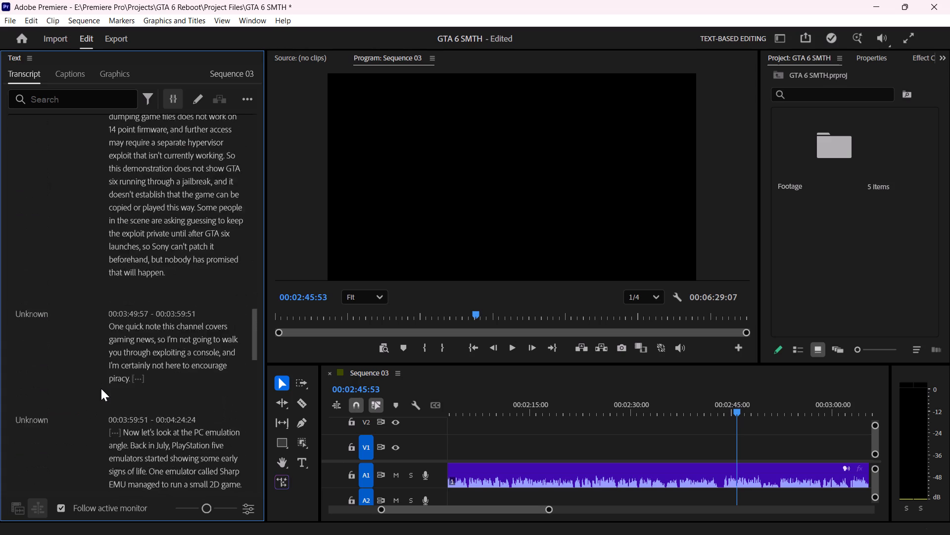
scroll(101, 388, down, 12)
scroll(98, 390, down, 10)
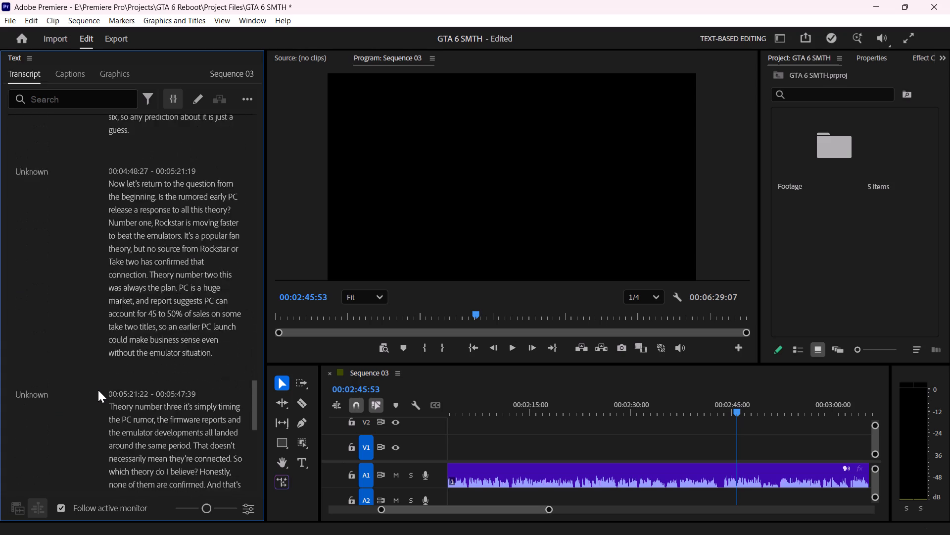
scroll(98, 390, down, 20)
scroll(98, 390, down, 12)
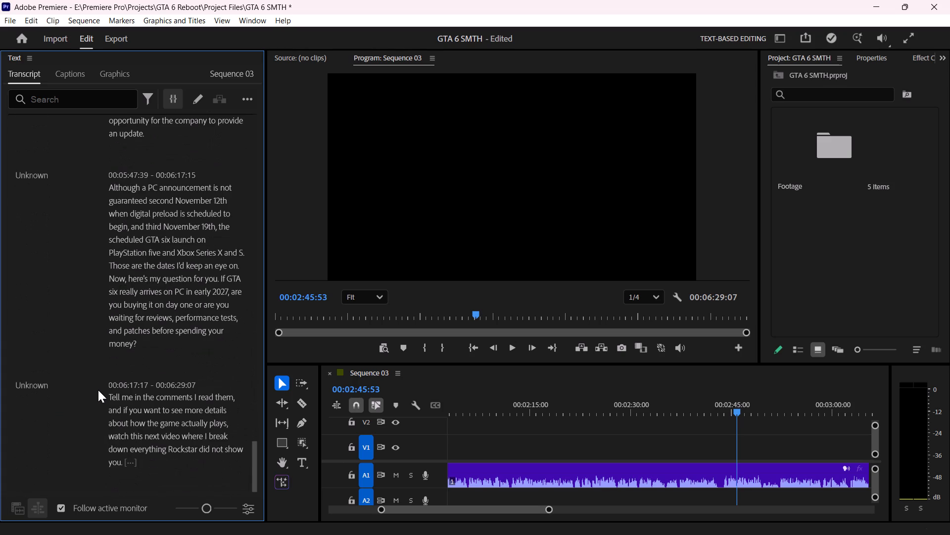
scroll(98, 390, down, 2)
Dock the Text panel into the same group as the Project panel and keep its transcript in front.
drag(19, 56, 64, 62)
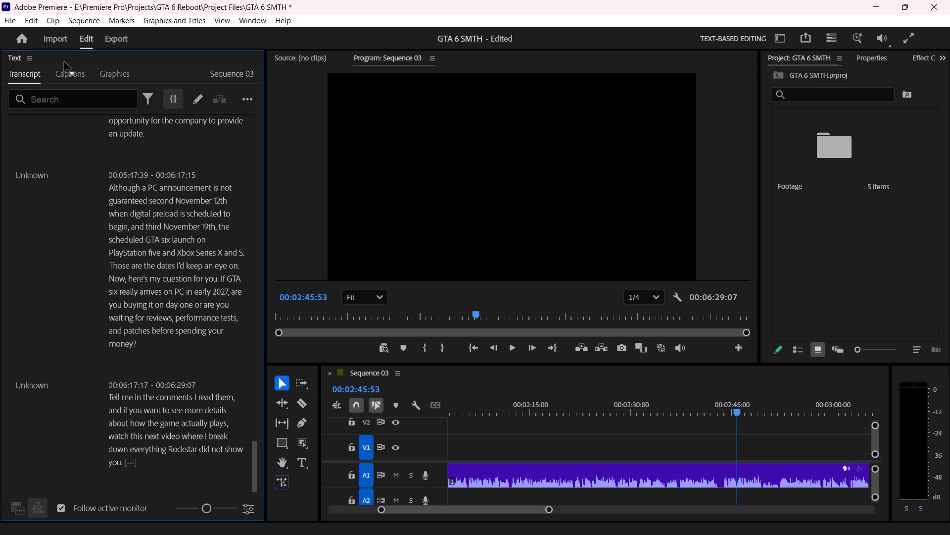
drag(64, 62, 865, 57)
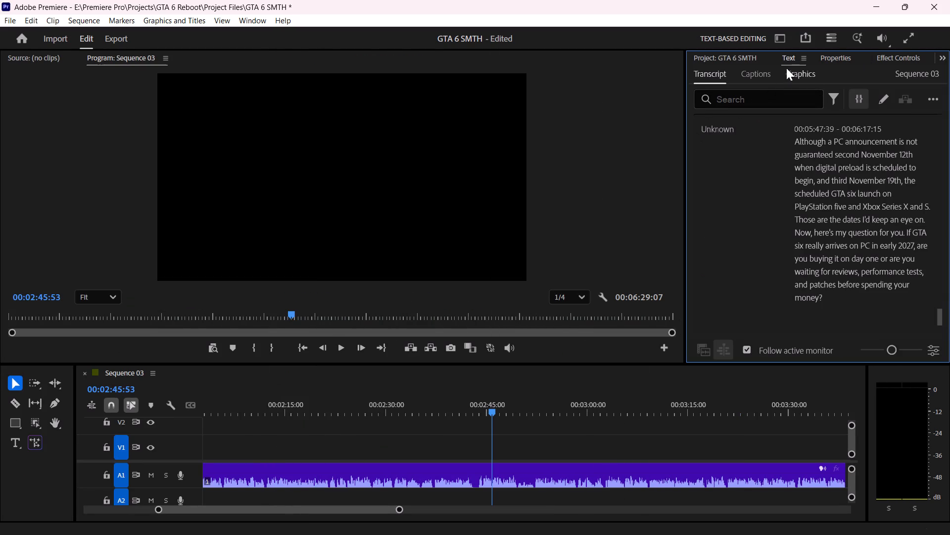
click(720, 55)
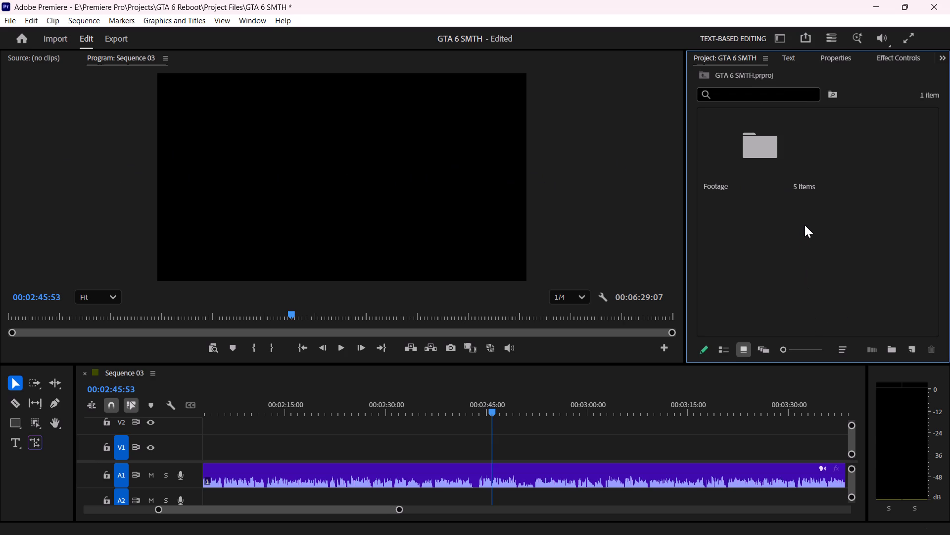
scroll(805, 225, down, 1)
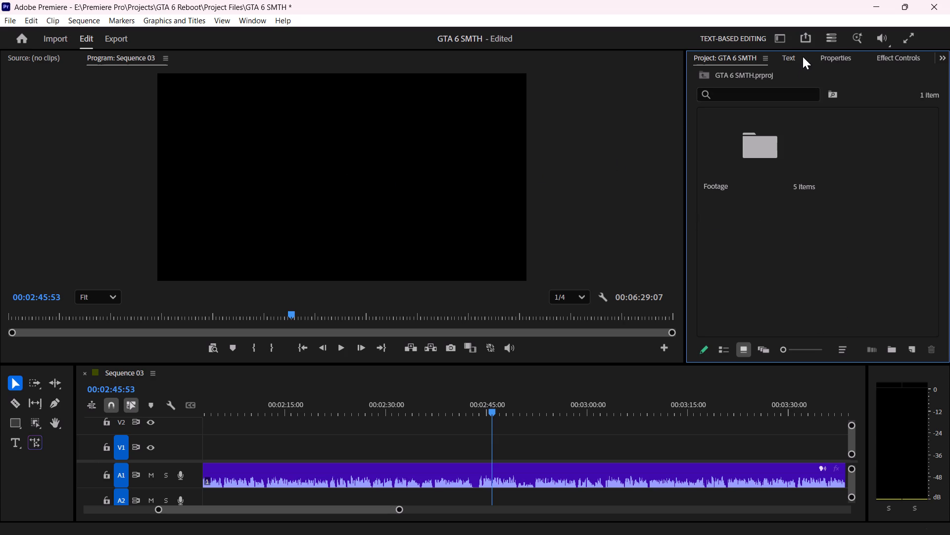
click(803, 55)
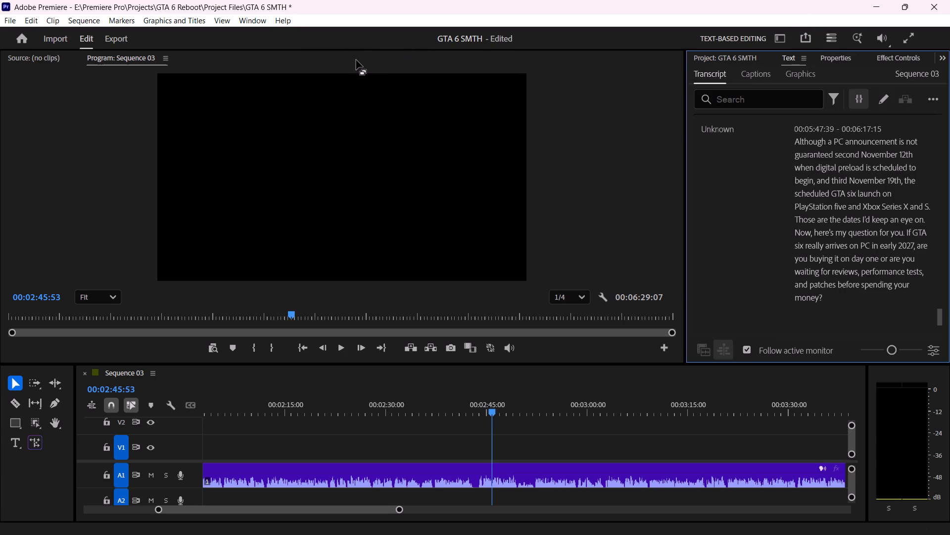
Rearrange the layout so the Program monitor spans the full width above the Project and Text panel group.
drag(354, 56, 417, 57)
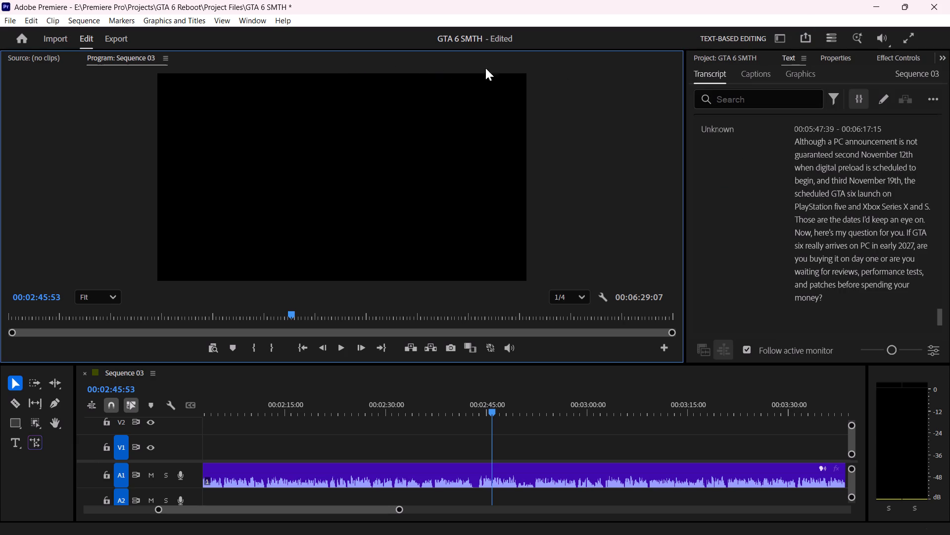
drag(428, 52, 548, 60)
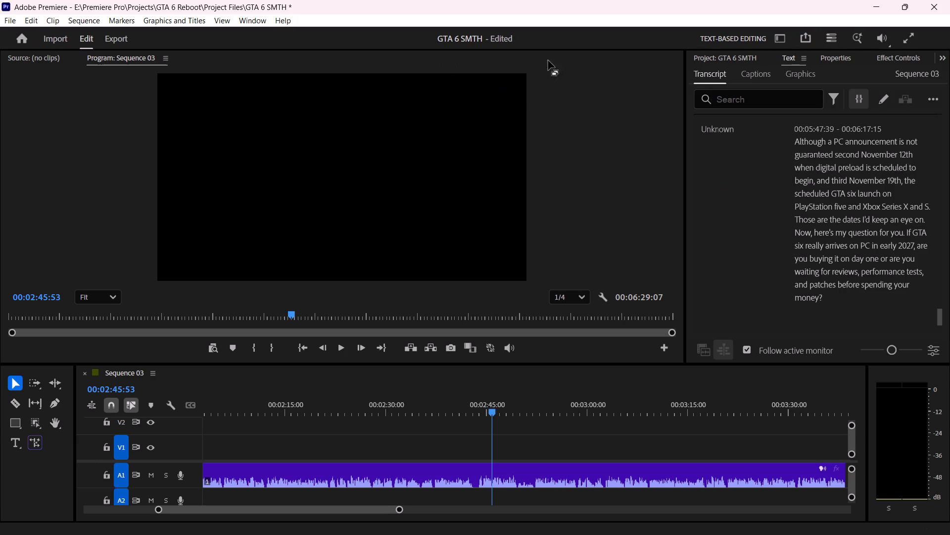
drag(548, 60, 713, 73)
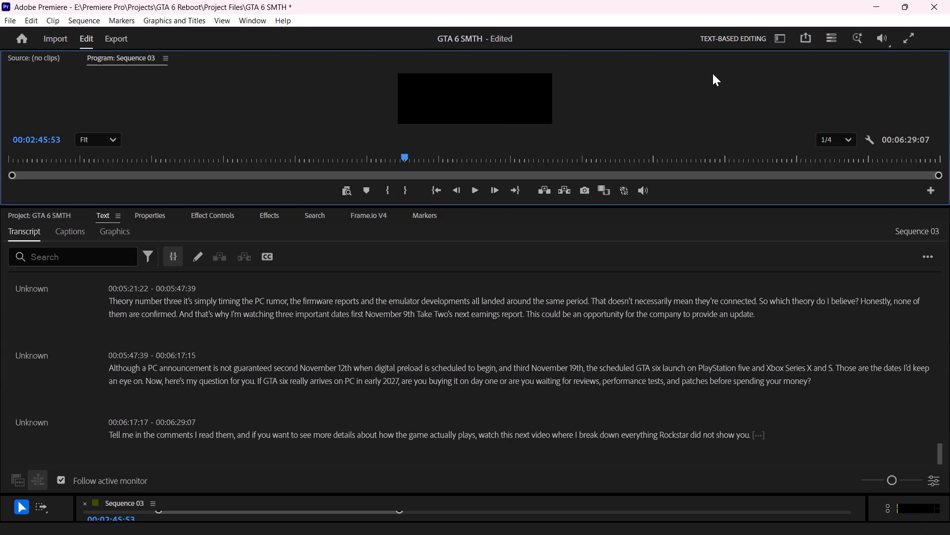
Undo the last edit to Sequence 03.
key(ctrl+z)
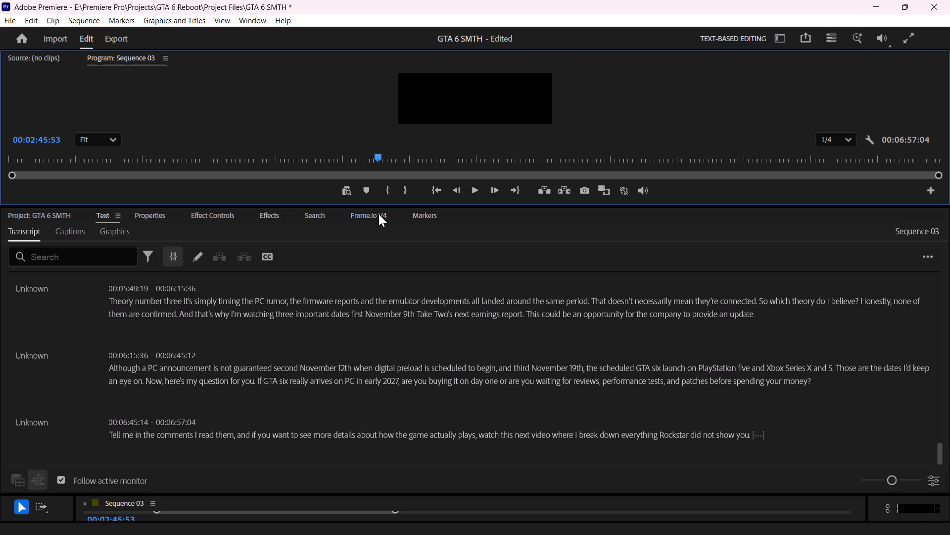
Look through the Project, Text, Properties, Effect Controls, Effects, Search, Frame.io V4 and Markers panels.
click(26, 211)
click(93, 217)
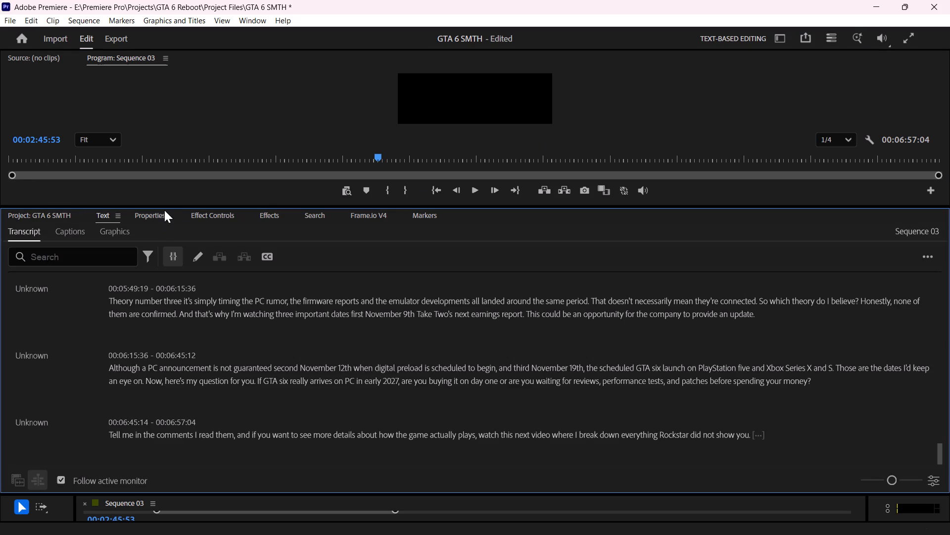
click(157, 214)
click(190, 215)
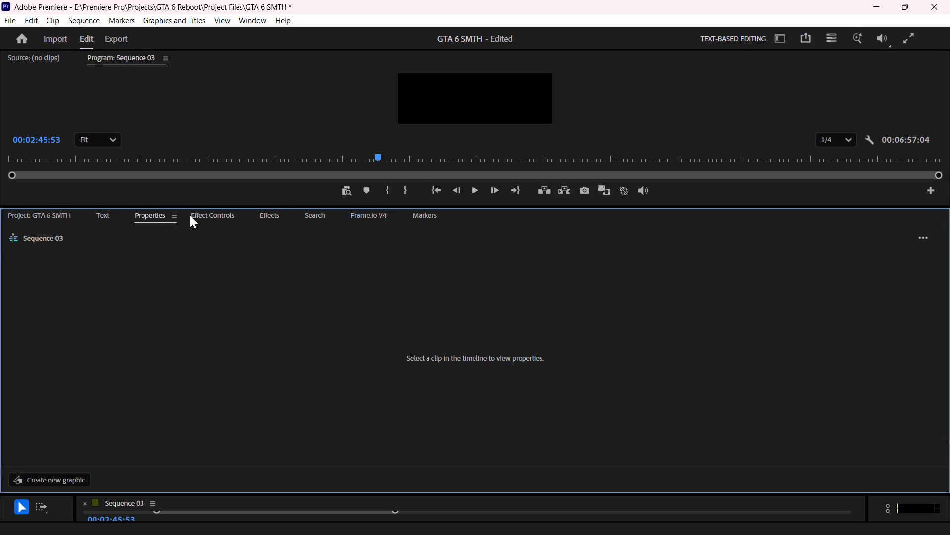
click(225, 217)
click(262, 215)
click(330, 214)
click(381, 217)
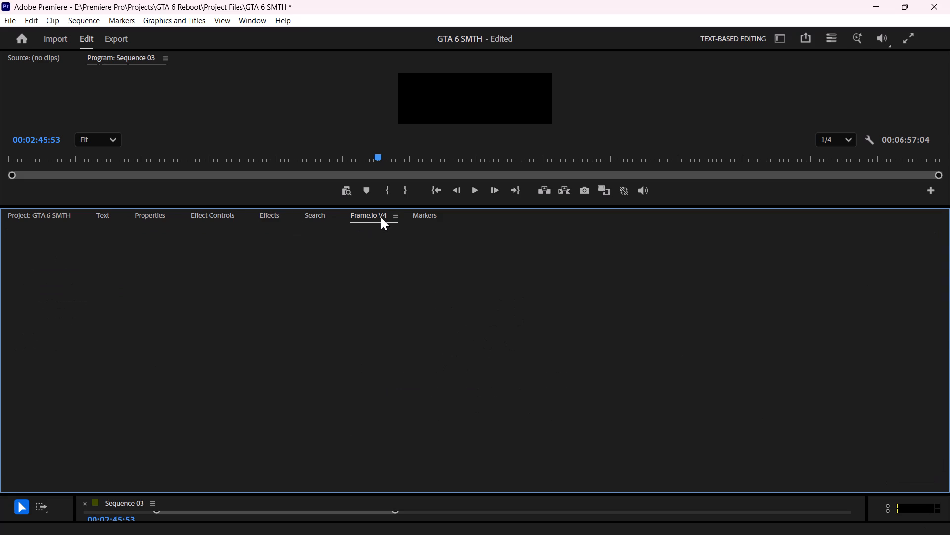
click(421, 222)
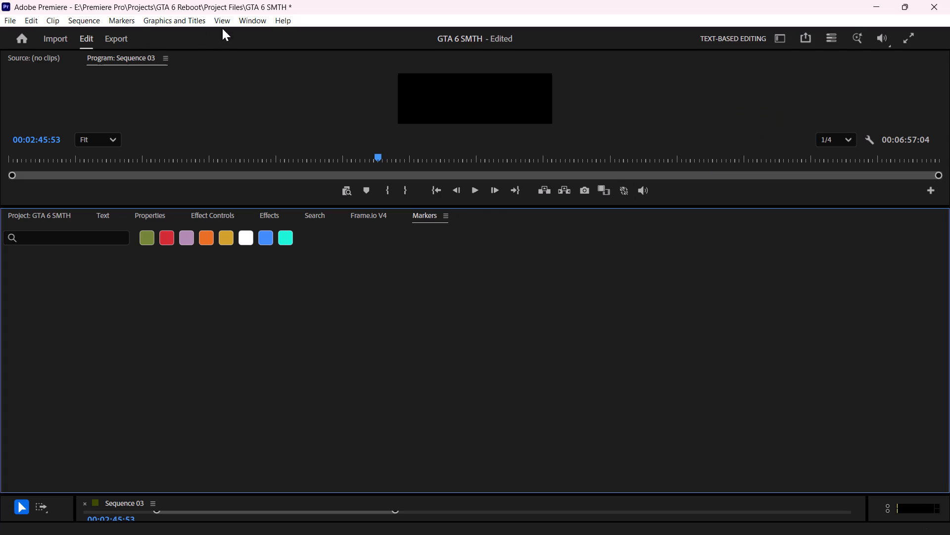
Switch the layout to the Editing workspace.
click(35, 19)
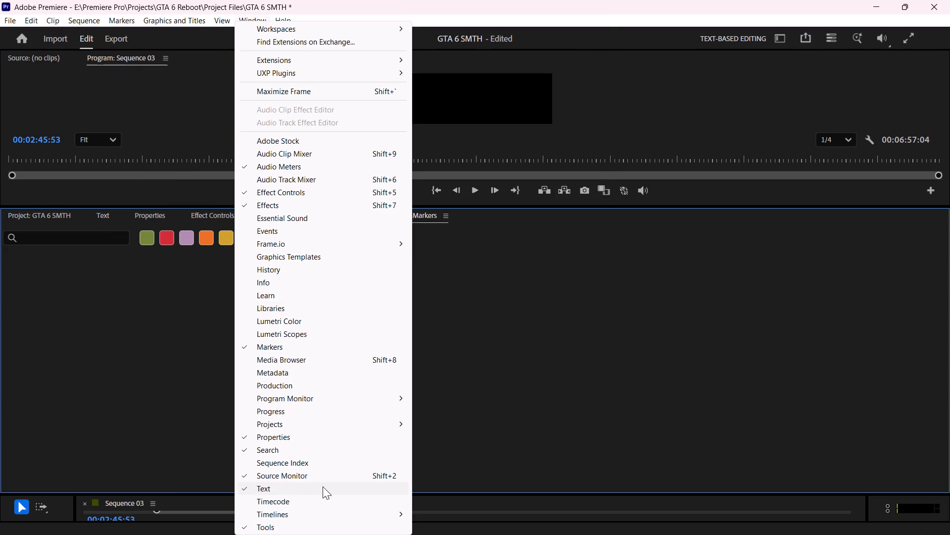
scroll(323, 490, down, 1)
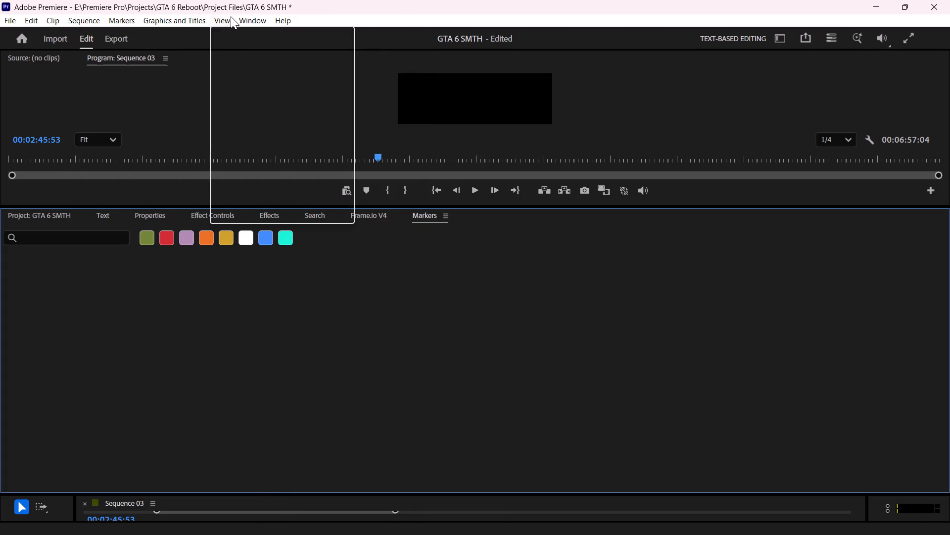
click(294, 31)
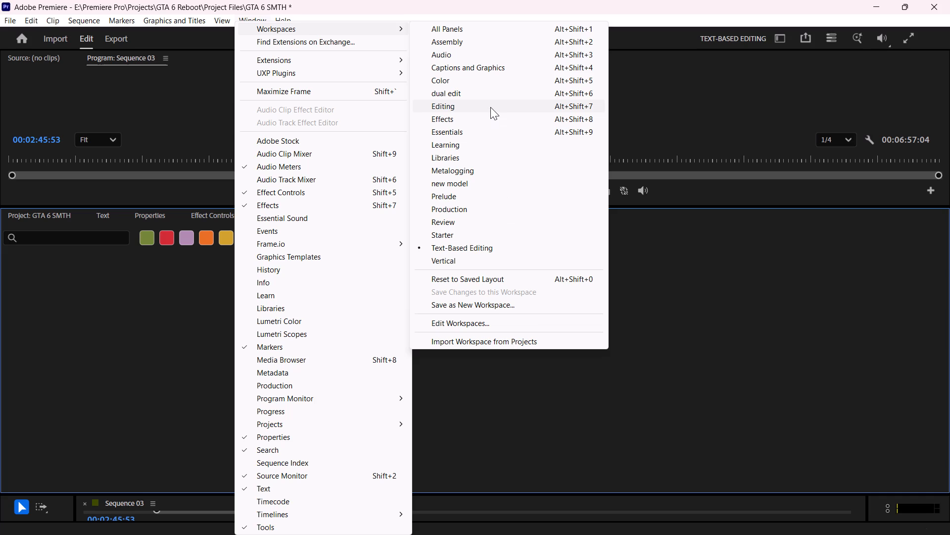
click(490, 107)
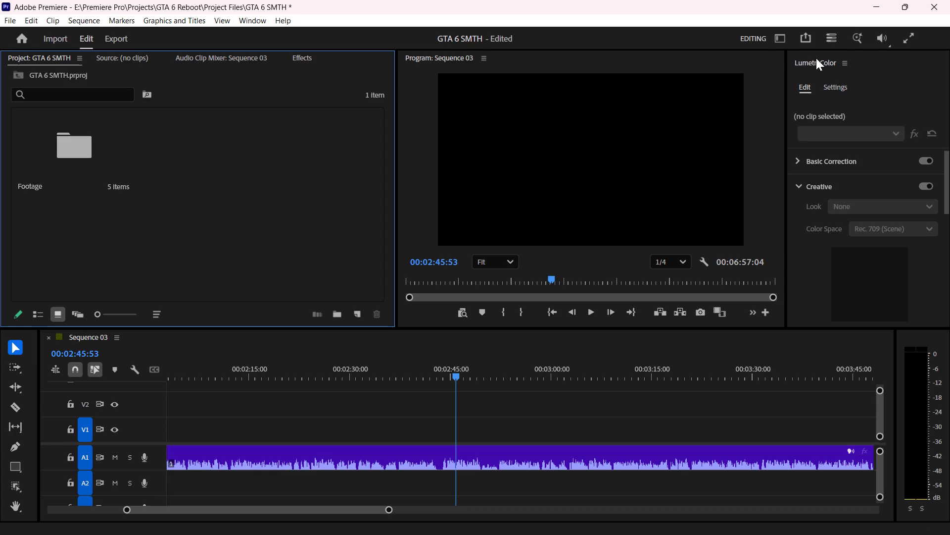
Switch the layout to the custom "new model" workspace.
click(246, 18)
click(338, 30)
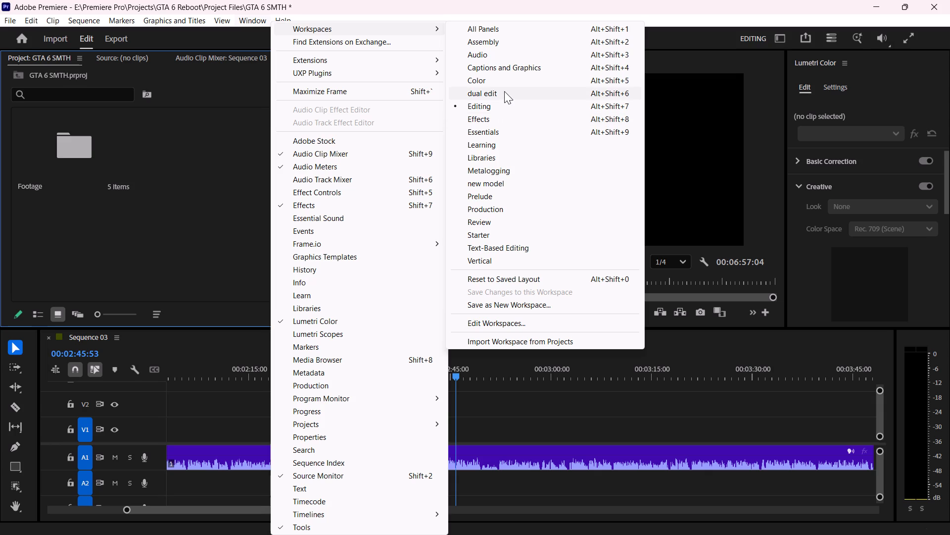
click(518, 185)
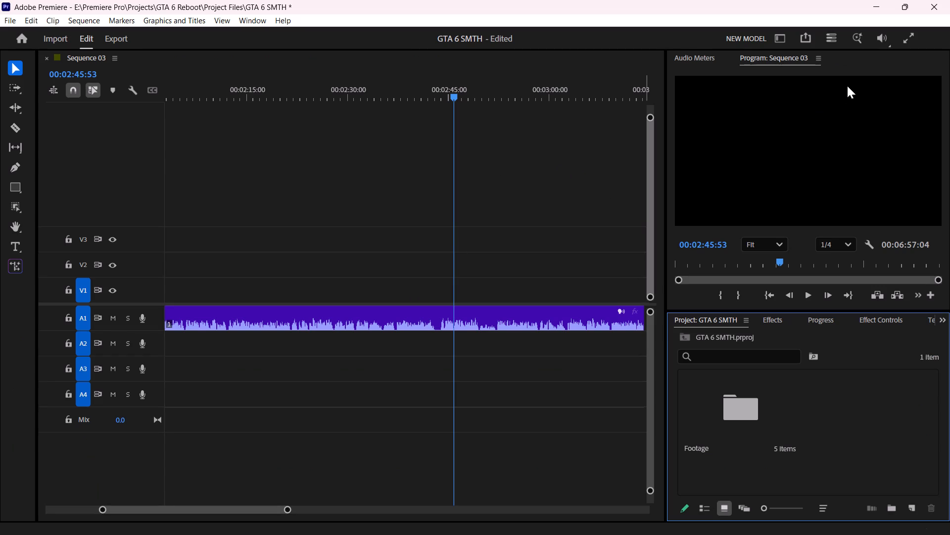
right_click(847, 57)
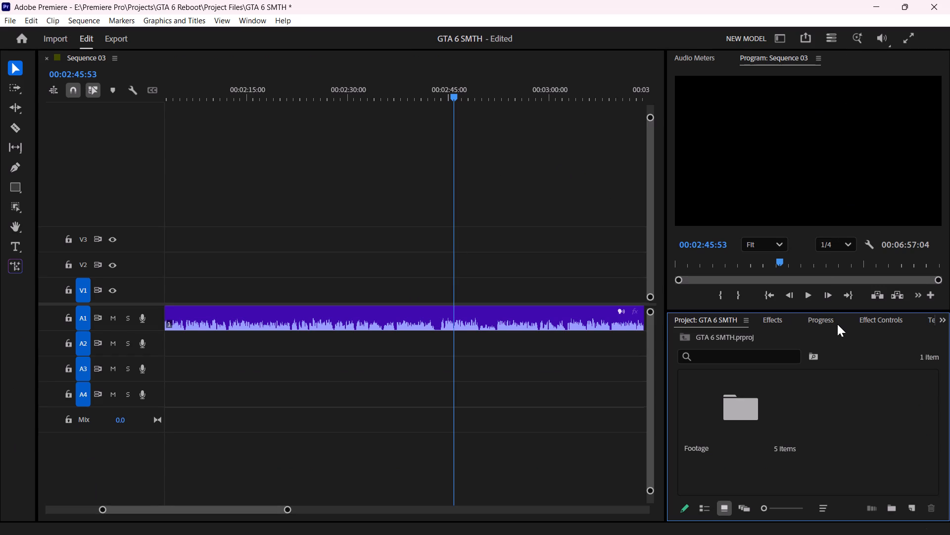
Open the Sequence 03 transcript and read back through its earlier passages on the PS5 firmware and the PC release.
scroll(838, 322, down, 3)
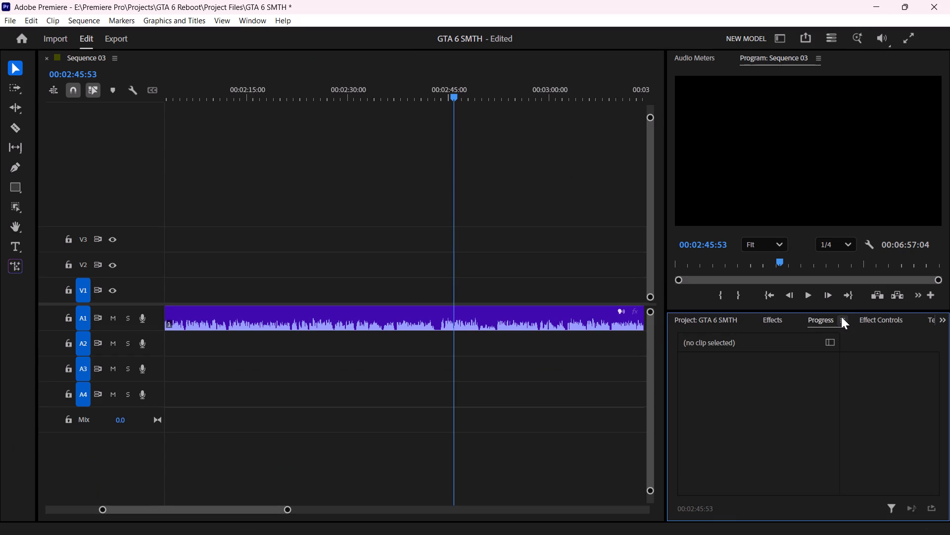
scroll(841, 317, down, 2)
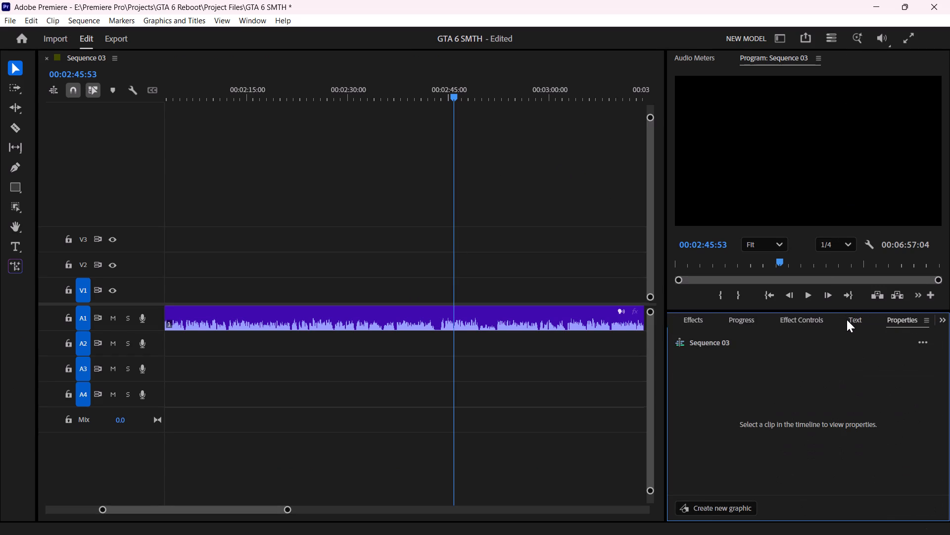
click(847, 320)
scroll(792, 444, up, 2)
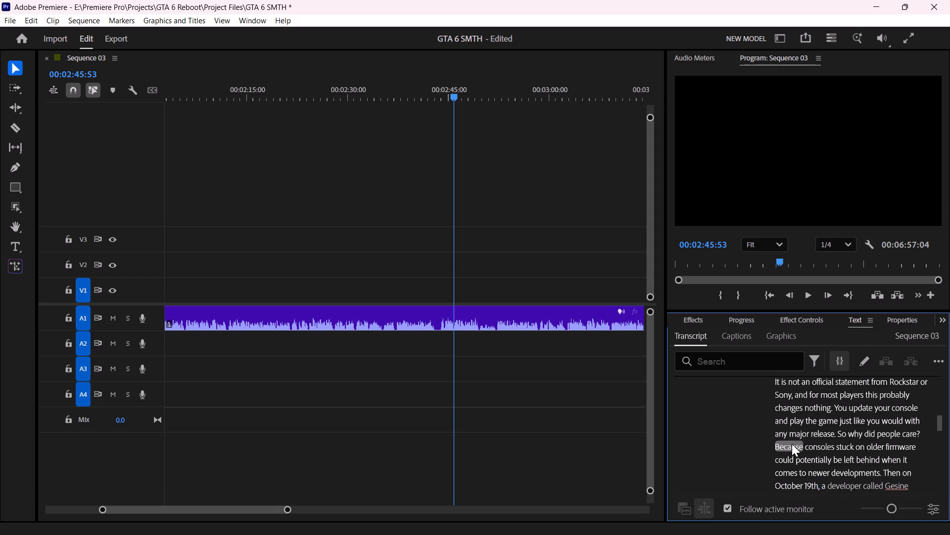
scroll(792, 444, up, 20)
scroll(792, 444, up, 5)
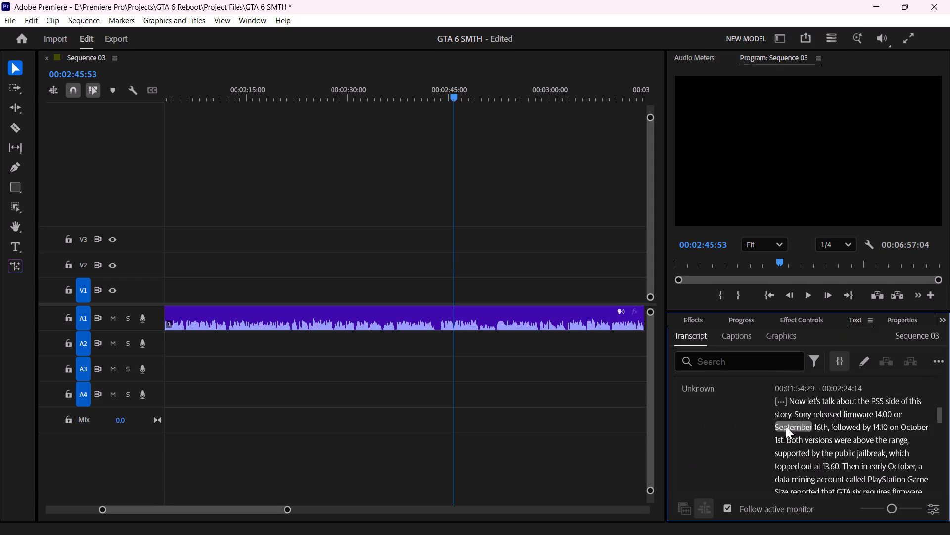
scroll(786, 427, up, 20)
scroll(786, 427, up, 7)
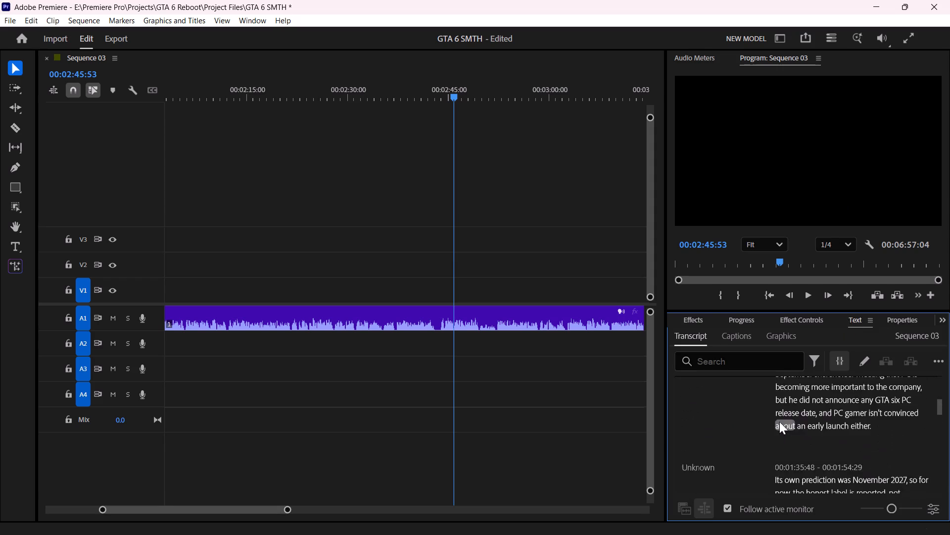
scroll(779, 422, up, 20)
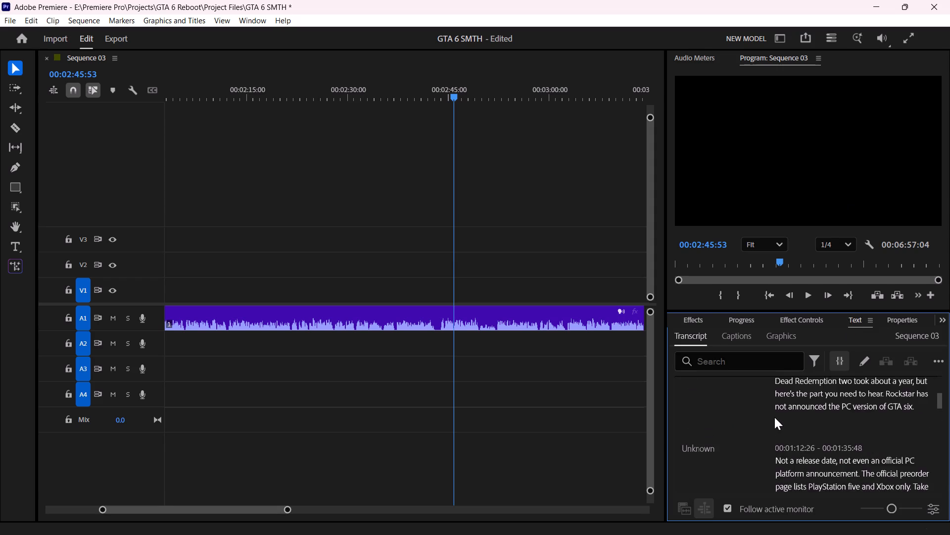
scroll(774, 417, up, 7)
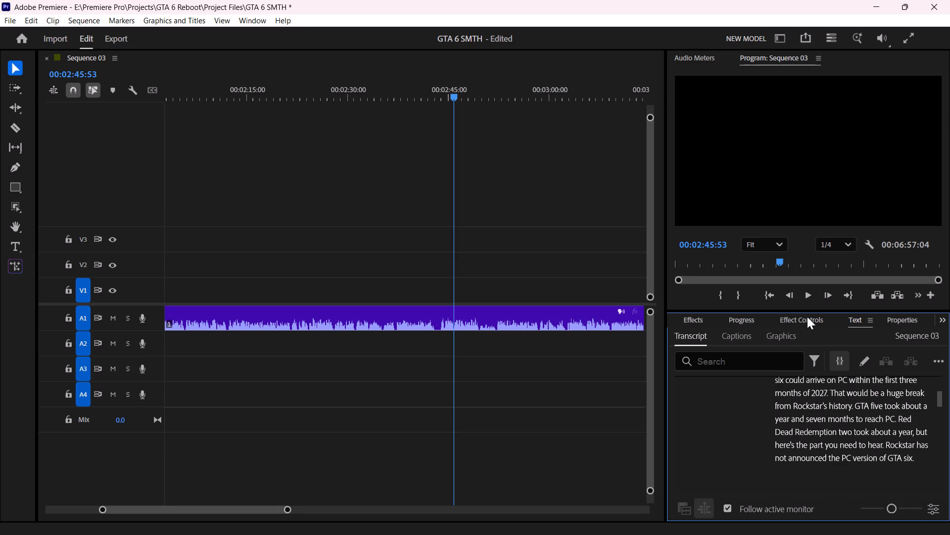
Check the speech-to-text transcription job in the Progress panel and return to the Project panel.
click(807, 317)
click(750, 317)
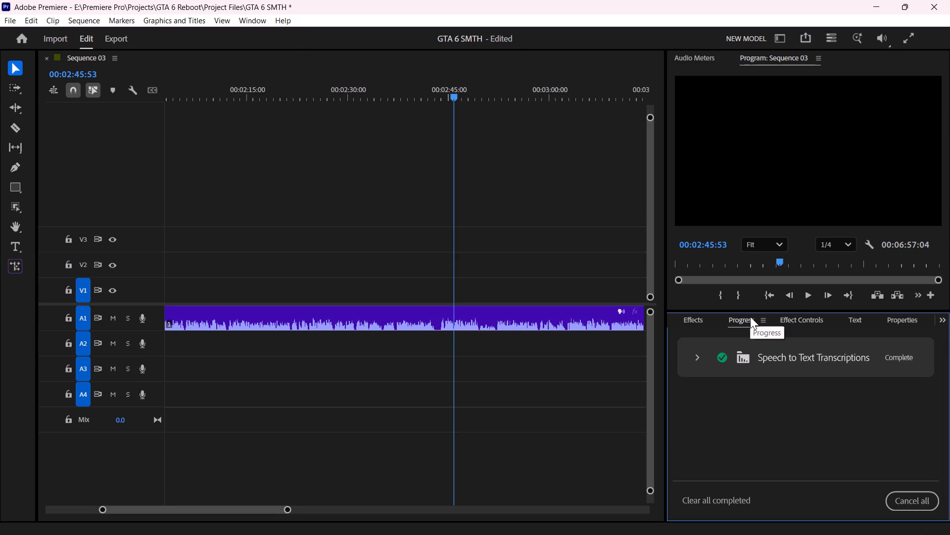
click(697, 317)
scroll(697, 317, up, 2)
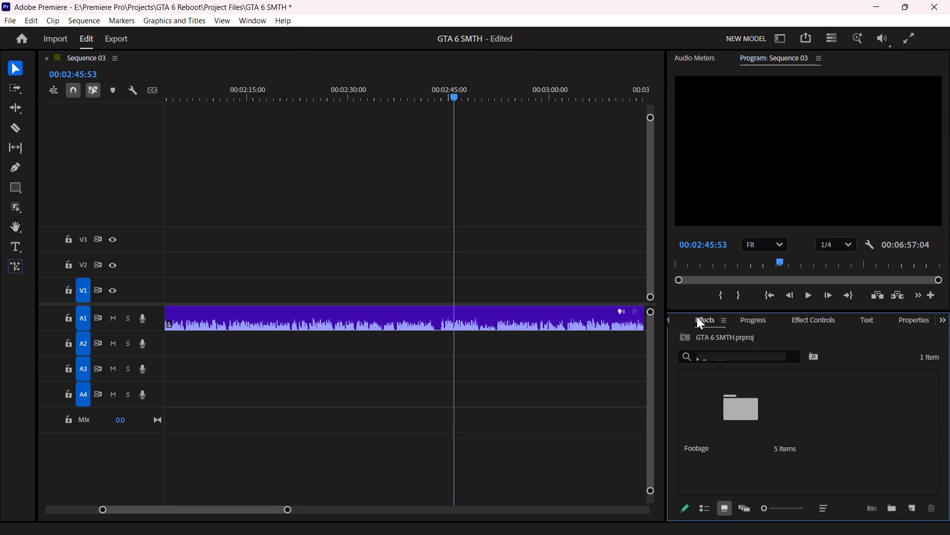
scroll(697, 317, up, 1)
click(697, 317)
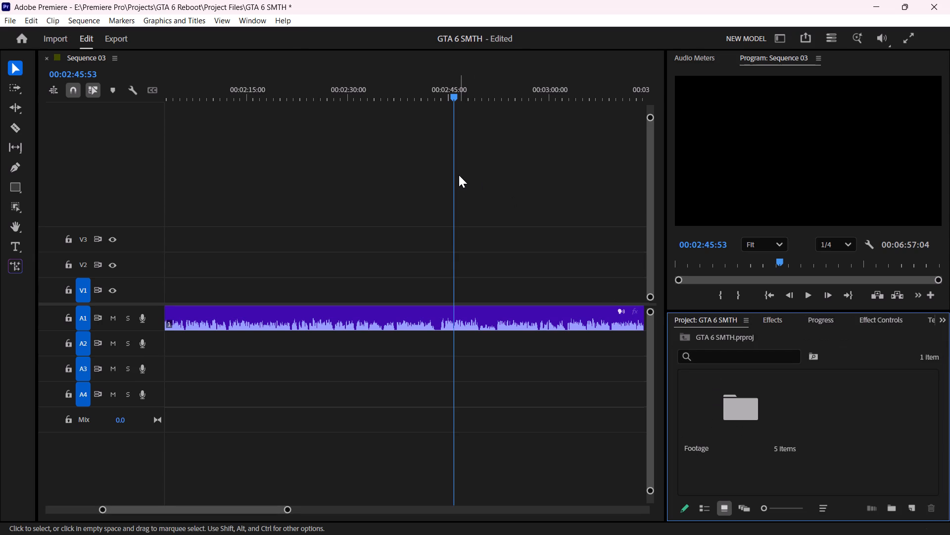
Play the Sequence 03 voice-over from 00:02:45:53 and review its waveform toward the end of the clip.
key(space)
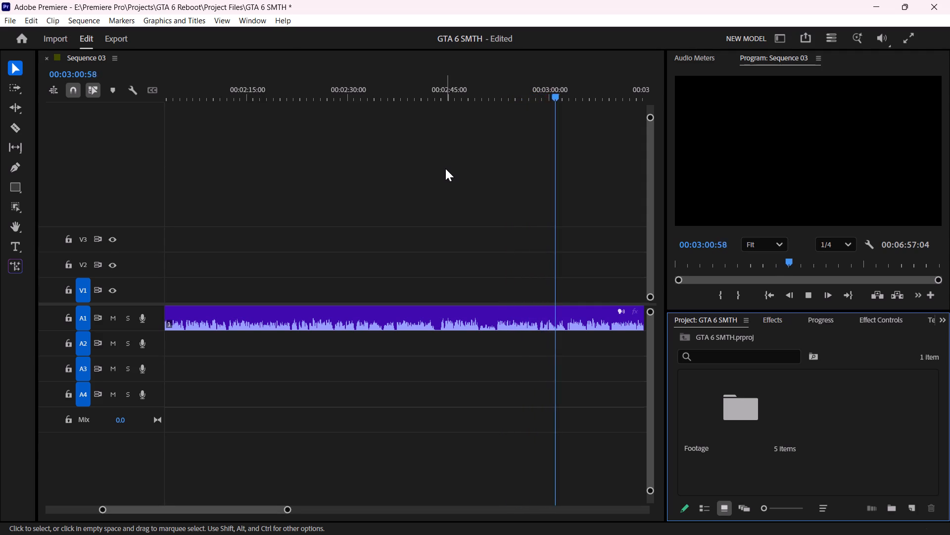
scroll(446, 171, down, 8)
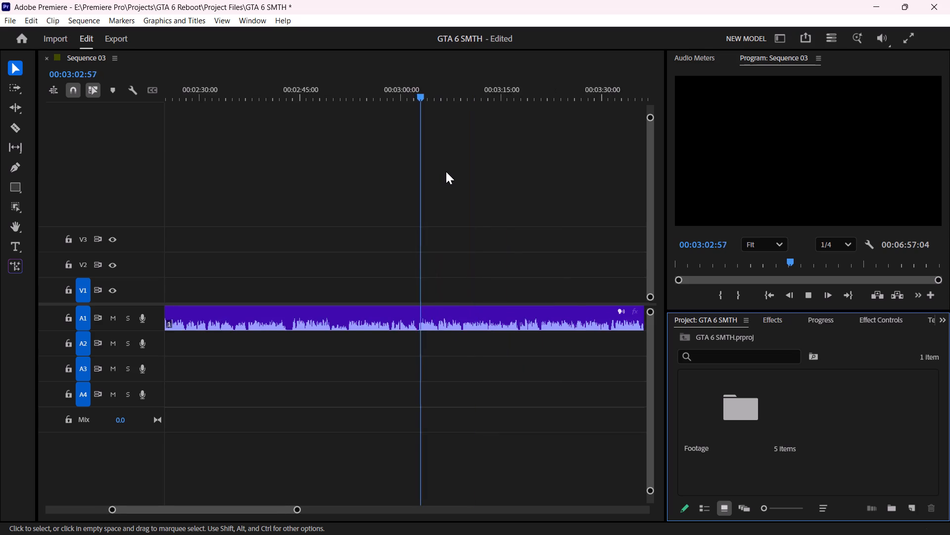
scroll(446, 171, down, 6)
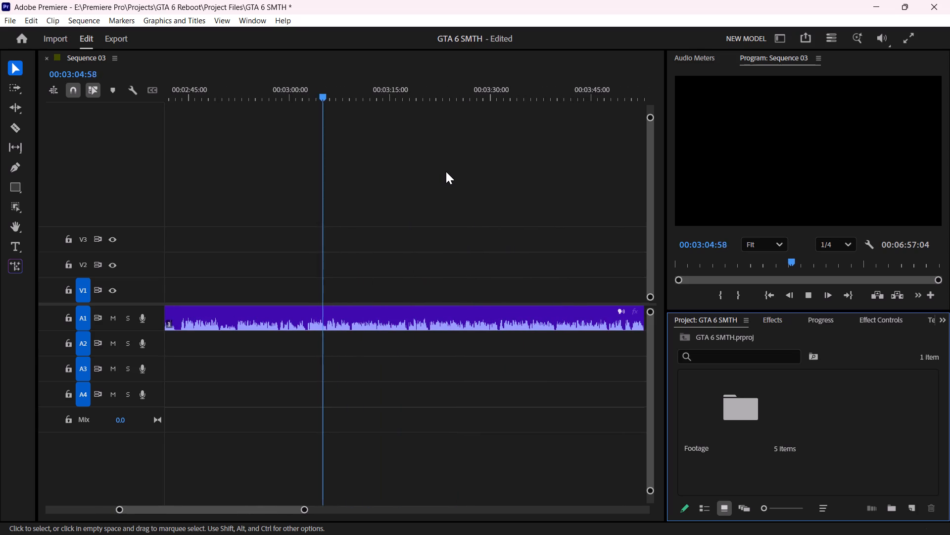
scroll(446, 171, down, 2)
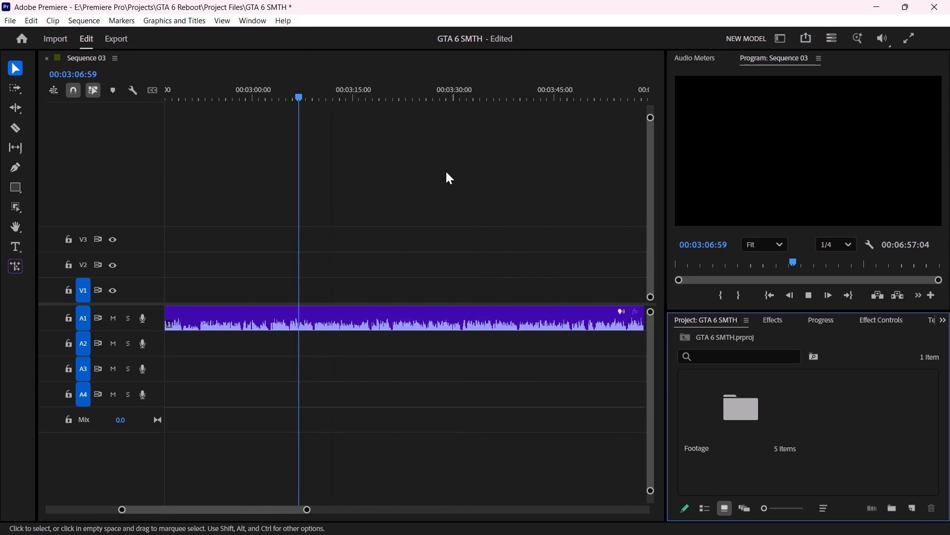
scroll(446, 171, down, 6)
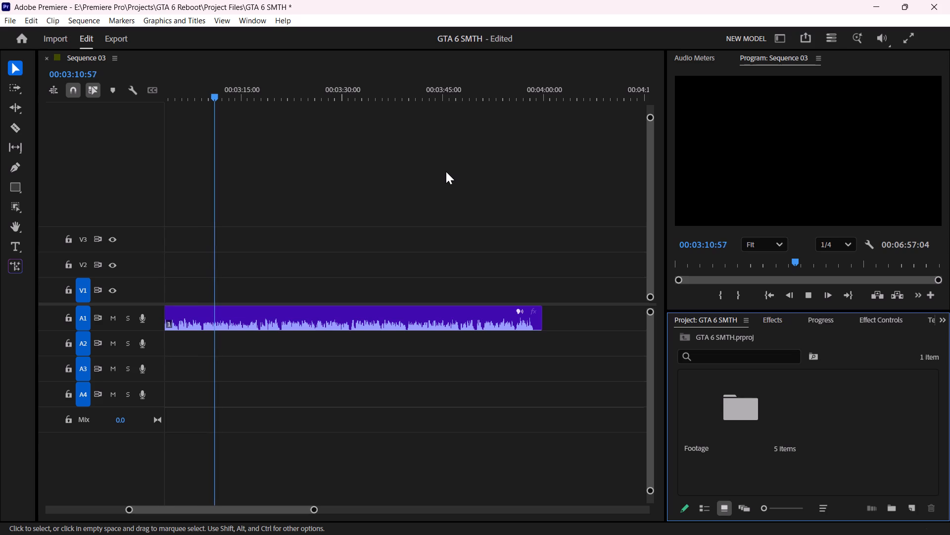
scroll(446, 171, down, 2)
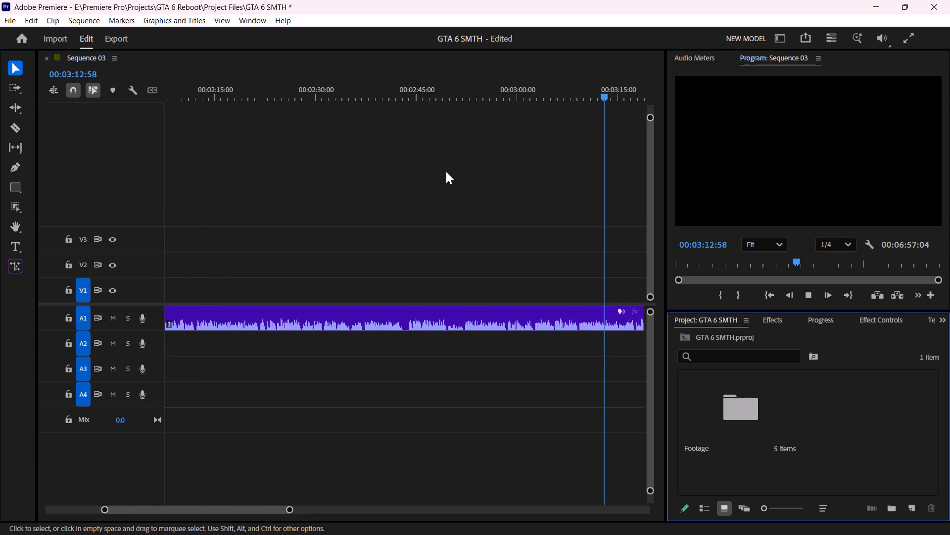
scroll(446, 171, down, 17)
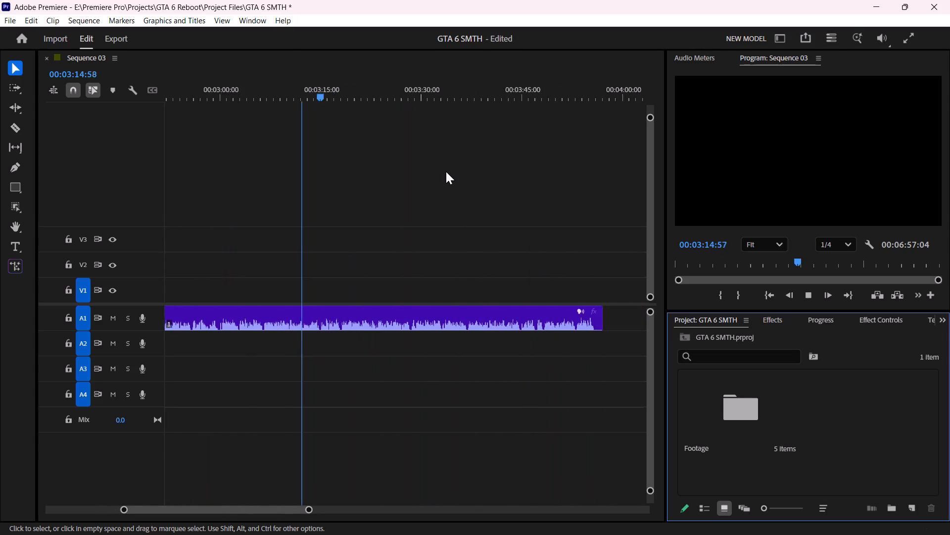
scroll(446, 171, down, 14)
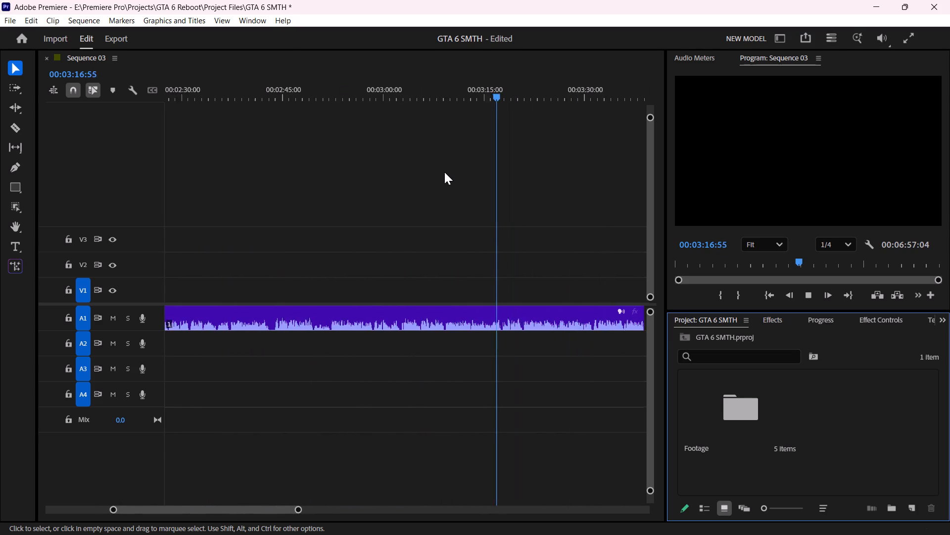
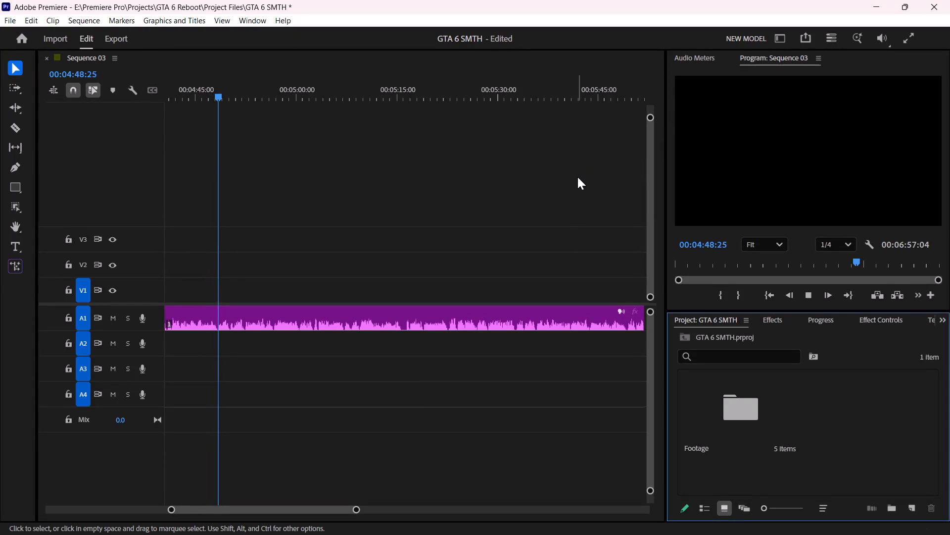
Listen to the Sequence 03 voice-over in short stretches from about 00:04:48, pausing and resuming playback between them.
key(space)
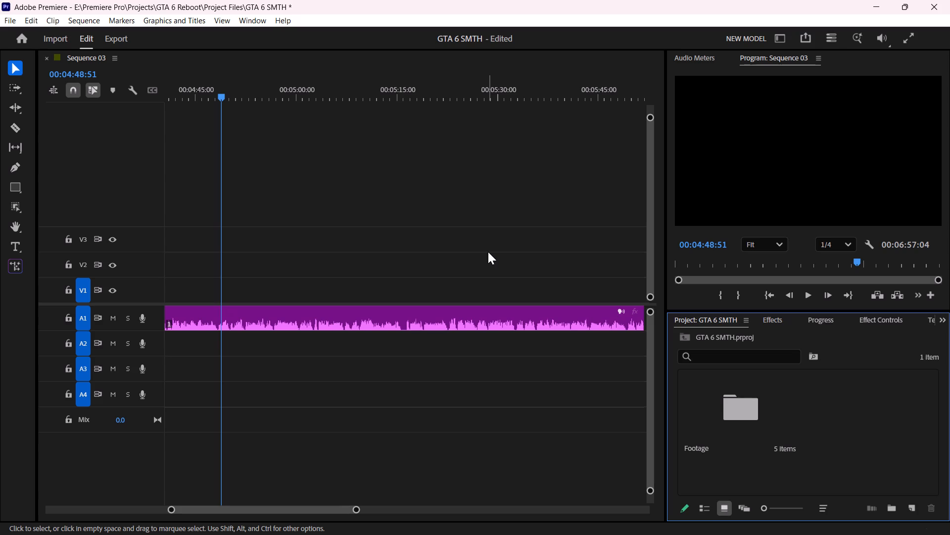
key(space)
key(space)
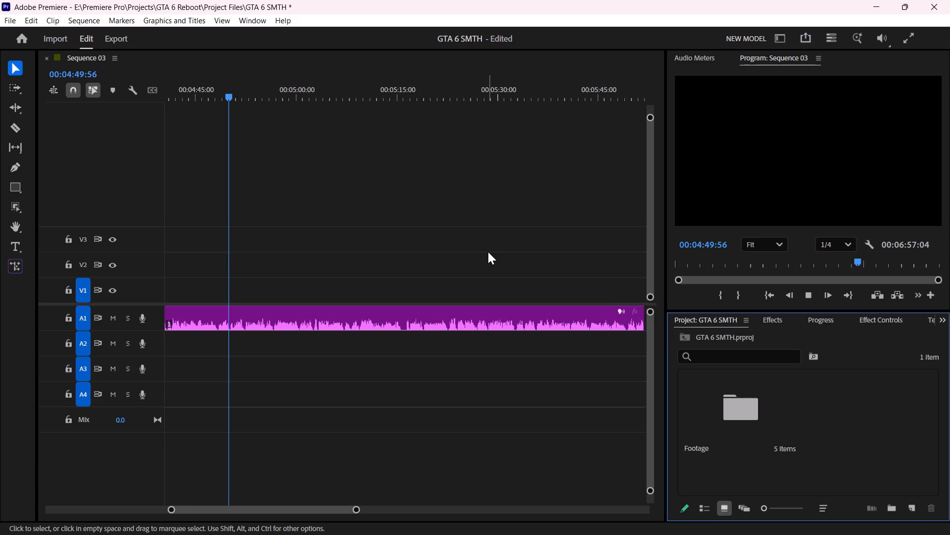
key(space)
key(space)
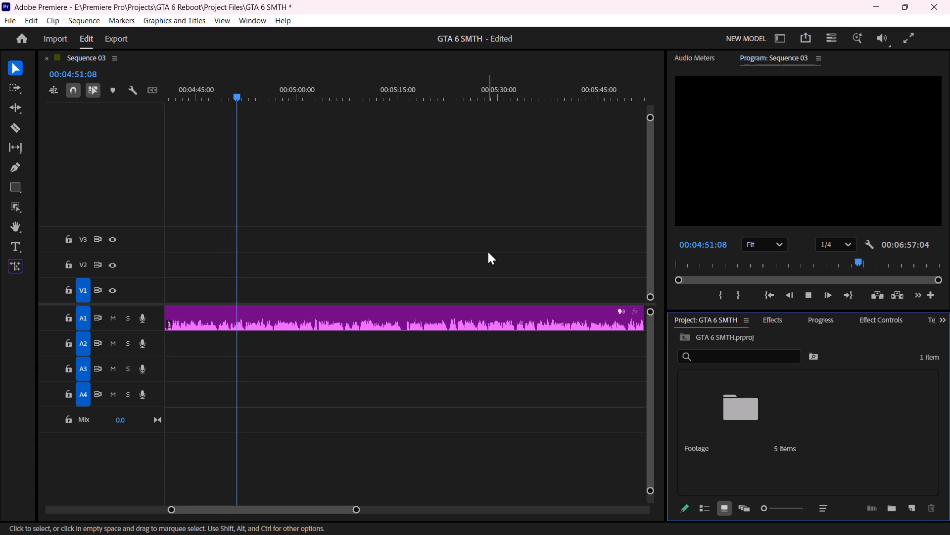
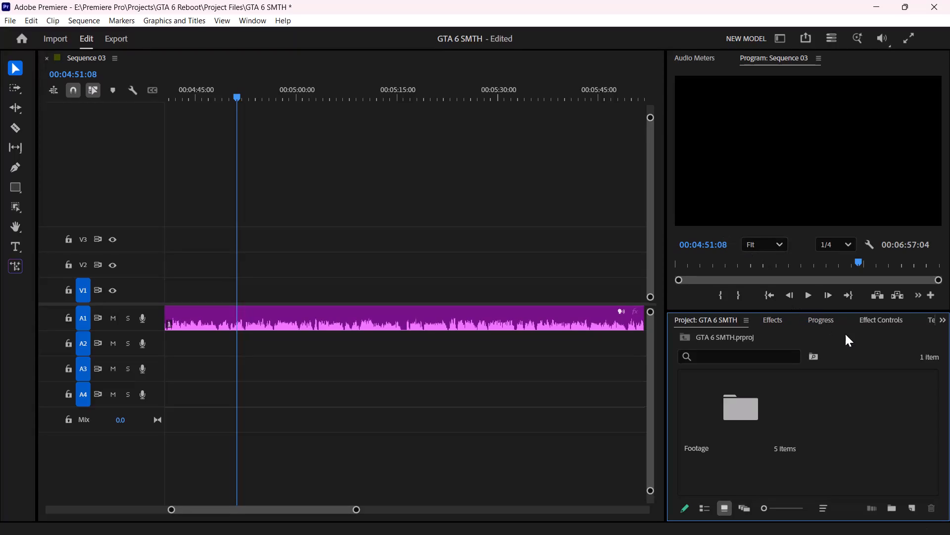
Enlarge the Sequence 03 transcript view and open the caption creation settings for it.
scroll(845, 334, down, 1)
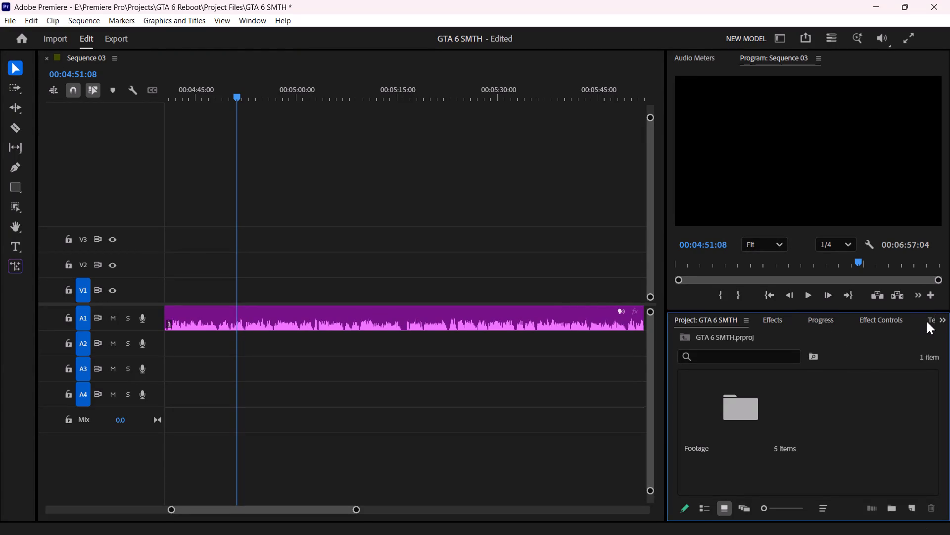
click(927, 321)
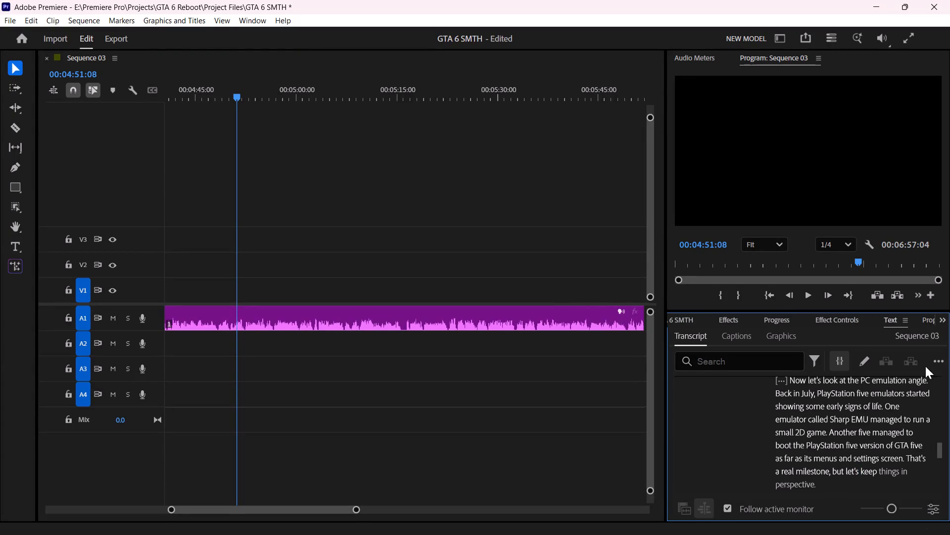
click(935, 362)
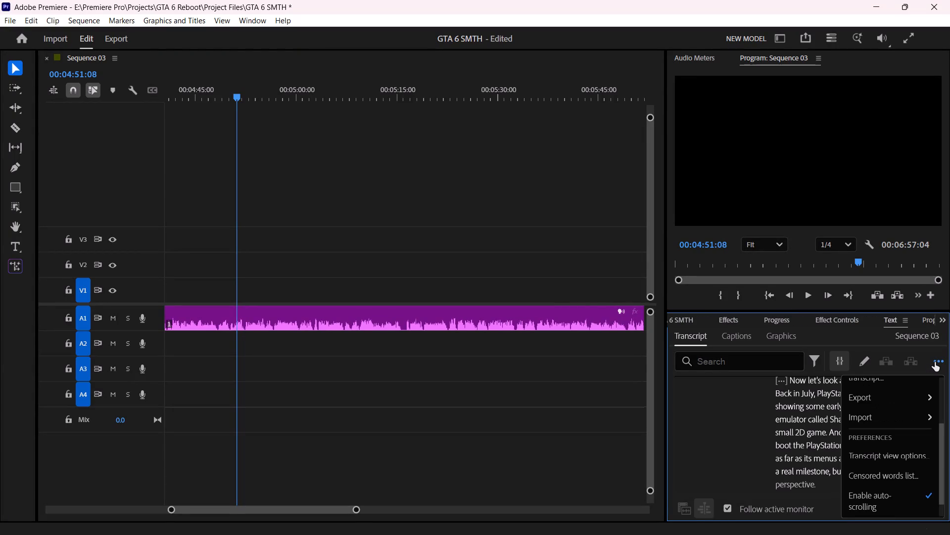
scroll(899, 407, down, 1)
scroll(899, 407, up, 2)
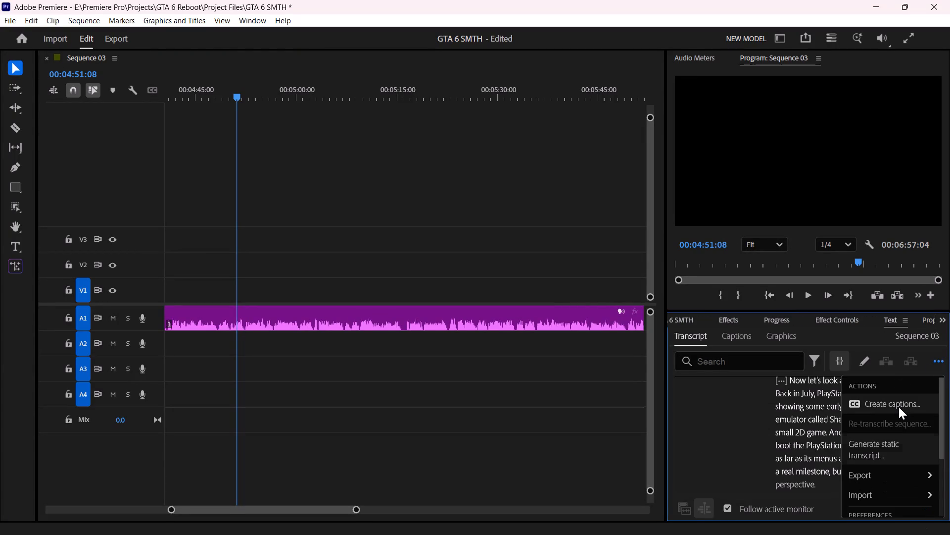
scroll(899, 407, up, 3)
key(grave)
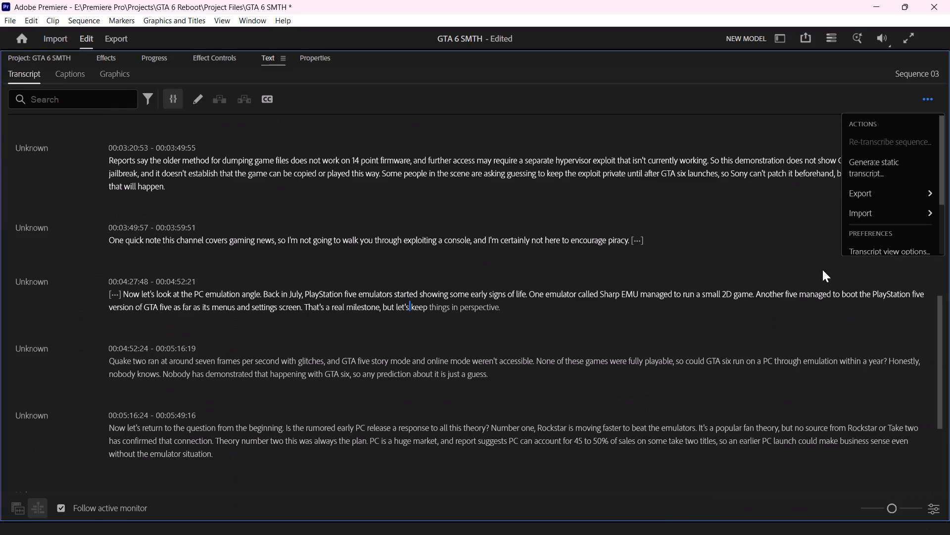
click(395, 102)
click(260, 98)
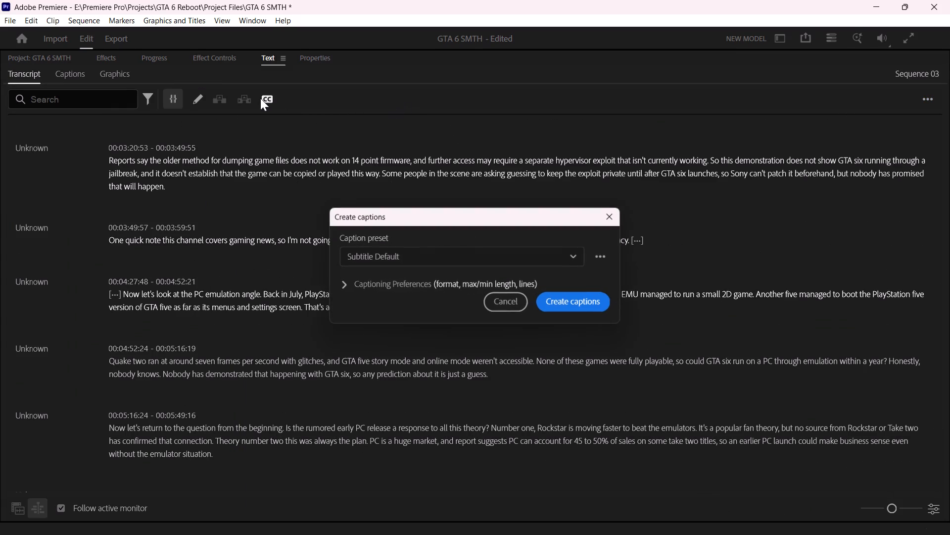
Expand the captioning preferences and set the maximum caption length to 10 characters.
click(342, 289)
scroll(423, 298, down, 2)
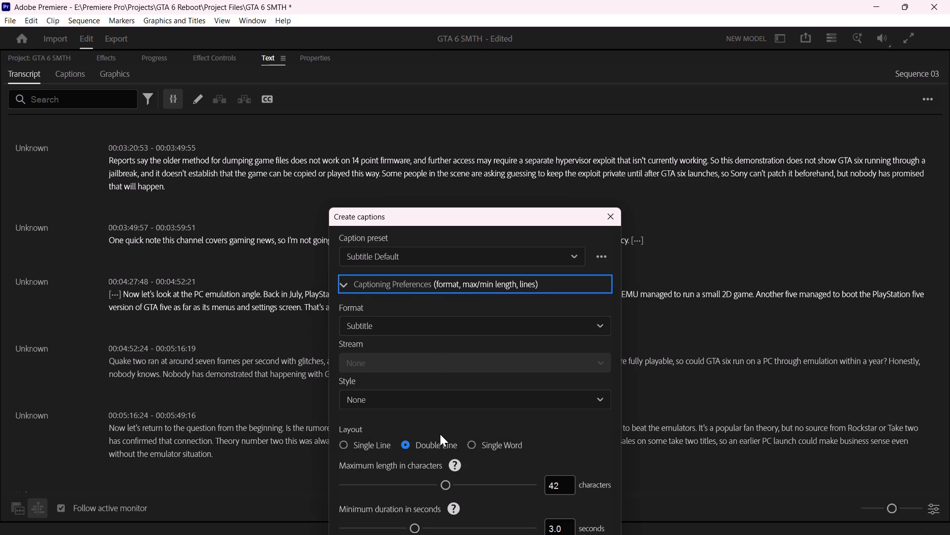
scroll(440, 437, down, 2)
drag(446, 489, 387, 492)
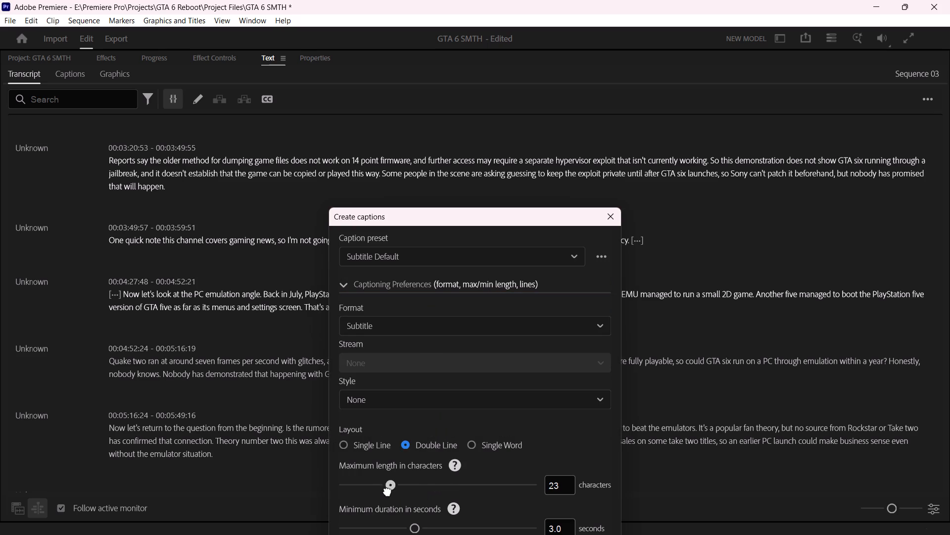
drag(388, 490, 359, 491)
drag(359, 491, 349, 491)
Set the minimum caption duration to 1.2 seconds.
scroll(426, 469, down, 3)
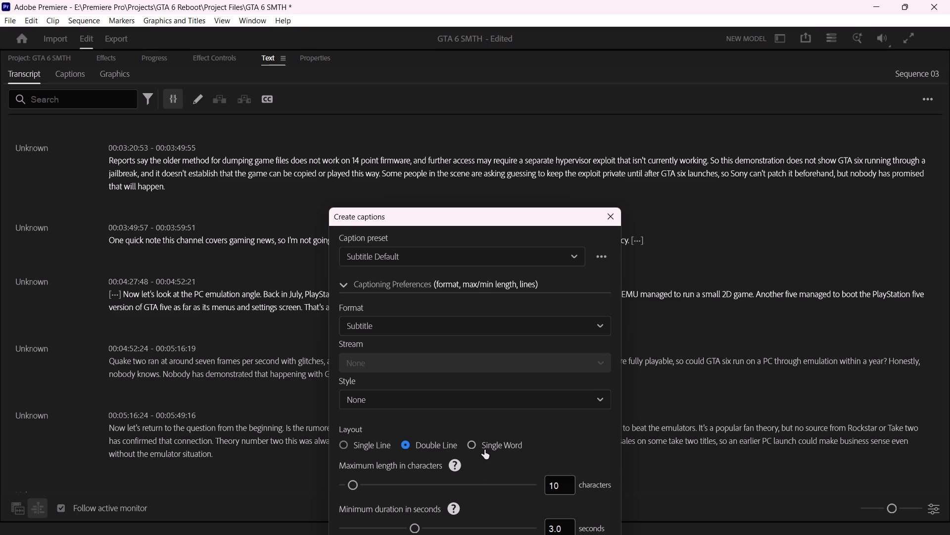
scroll(534, 454, down, 1)
drag(413, 531, 364, 534)
drag(364, 534, 342, 534)
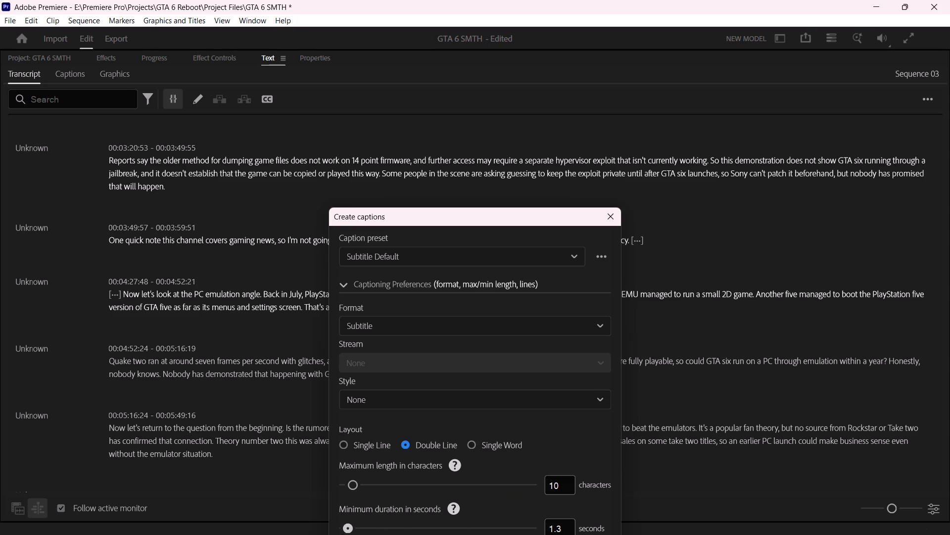
drag(342, 534, 339, 534)
Choose the Single Line layout and create the captions from the transcript with the Subtitle Default preset.
scroll(490, 404, down, 2)
scroll(553, 440, down, 1)
drag(531, 213, 521, 134)
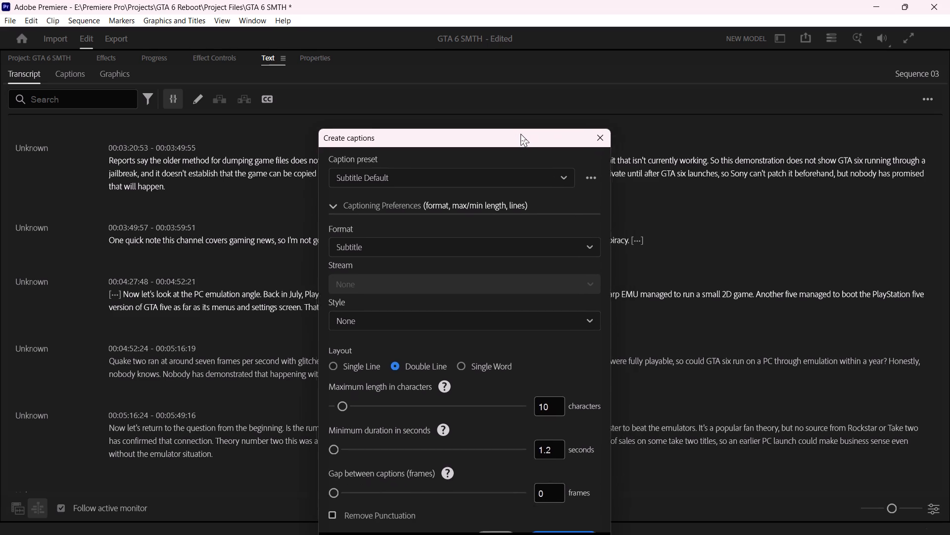
drag(521, 134, 530, 87)
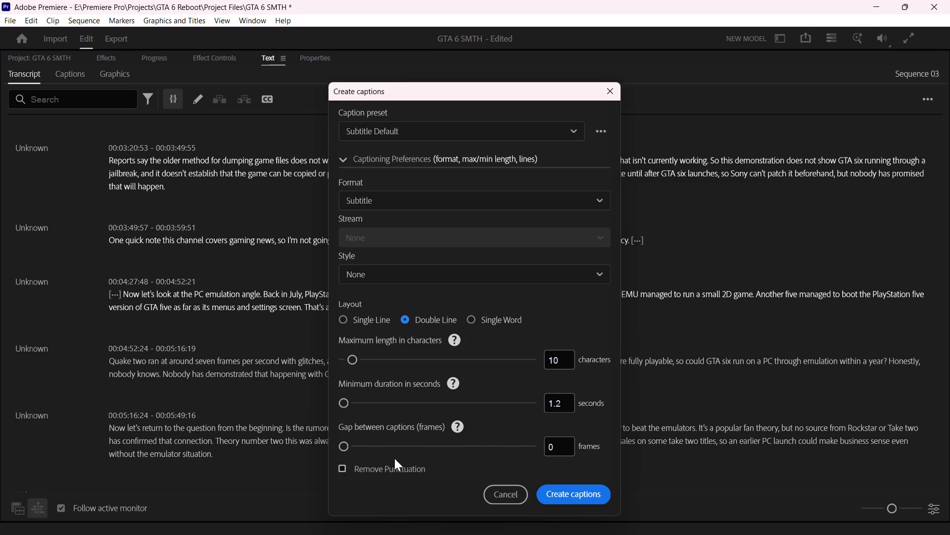
click(344, 317)
click(572, 497)
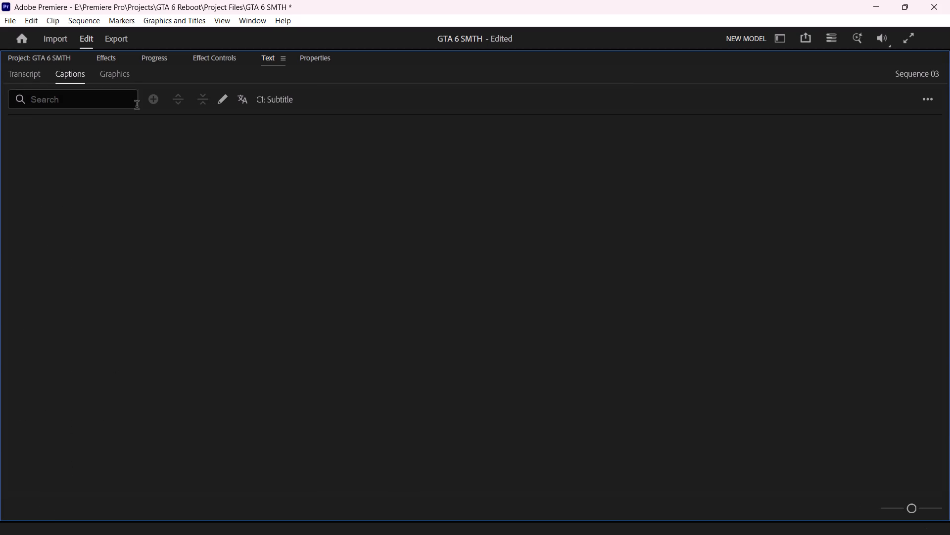
Return to the normal layout, show the whole sequence, and play it from 00:04:51:08 to about 00:05:09 to review the captions.
key(grave)
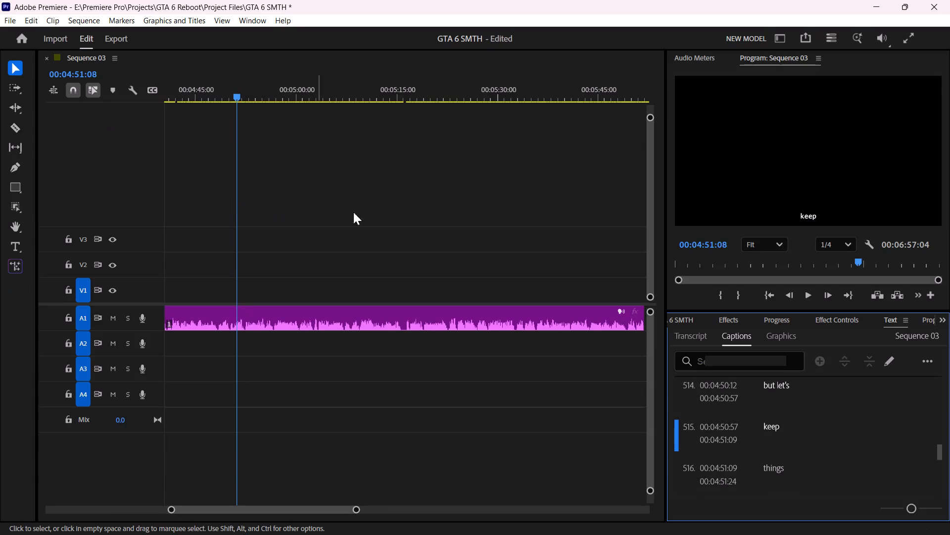
scroll(570, 230, up, 6)
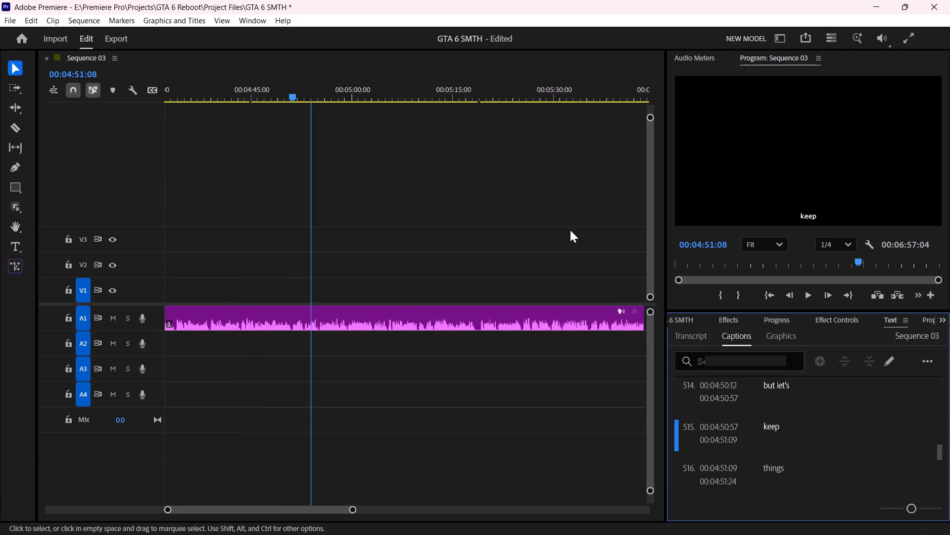
scroll(570, 230, up, 19)
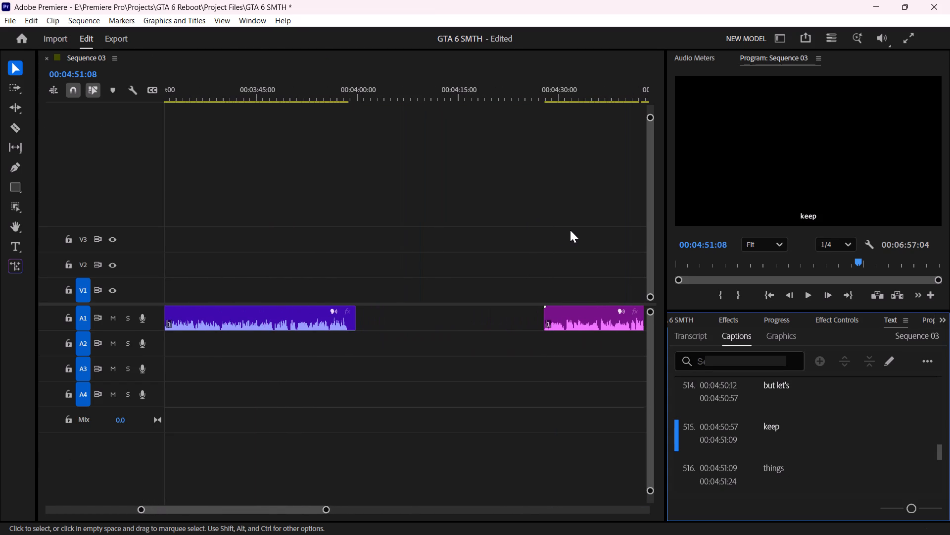
text(--)
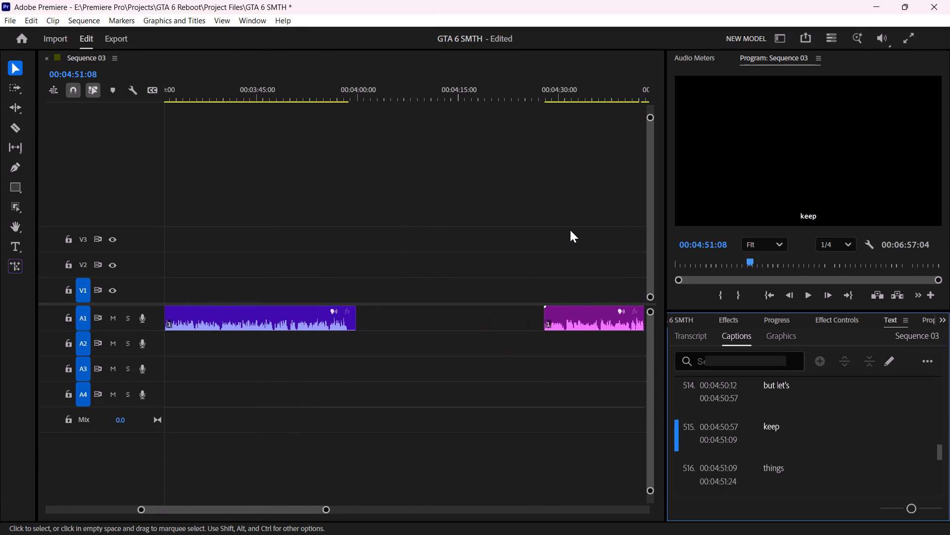
click(518, 207)
text(-----)
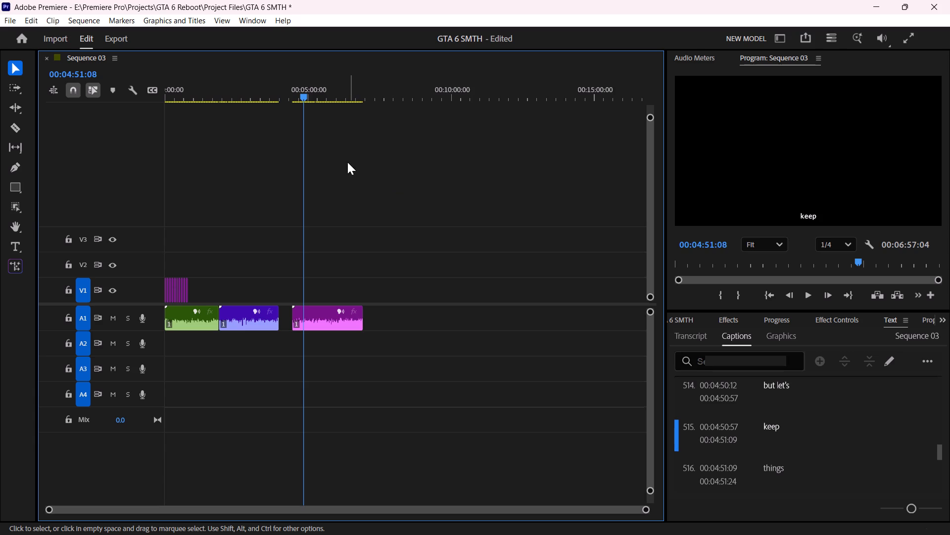
key(space)
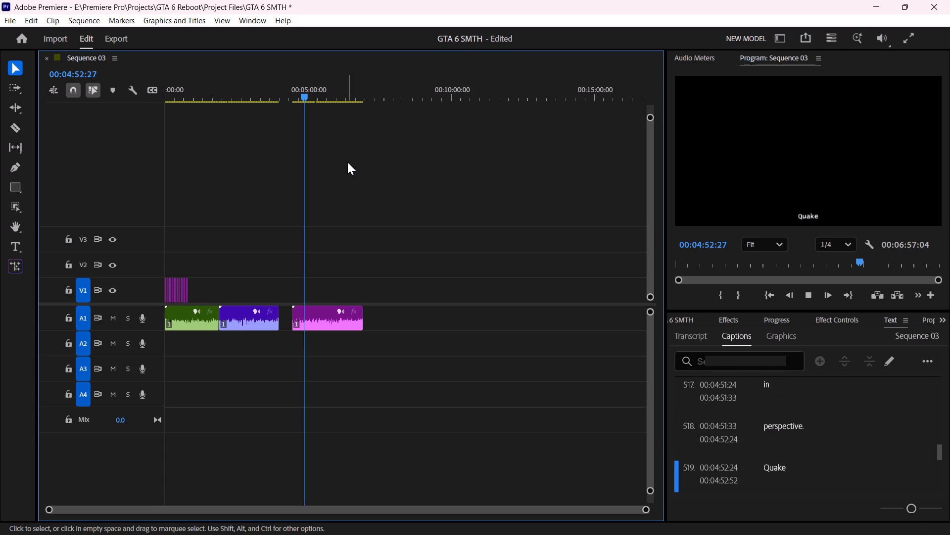
scroll(371, 237, up, 3)
scroll(371, 237, down, 2)
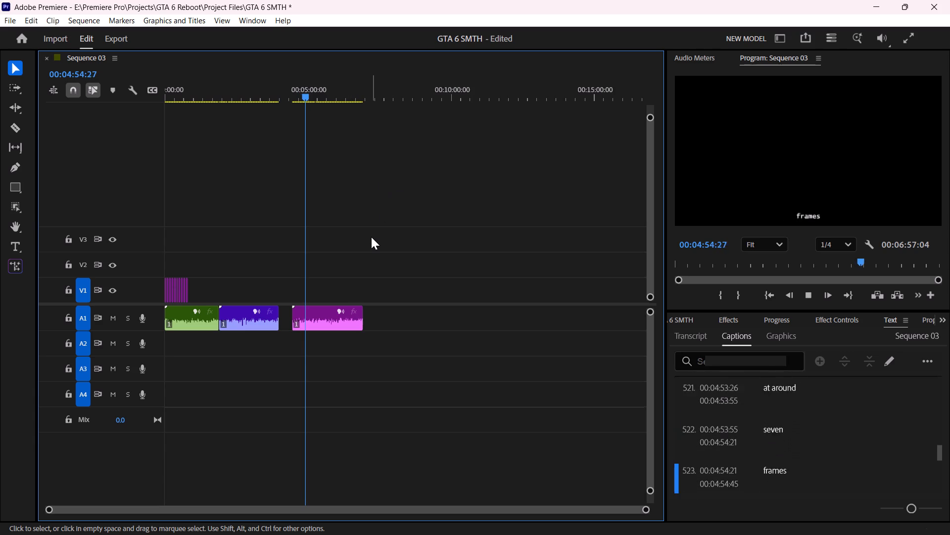
scroll(371, 237, up, 2)
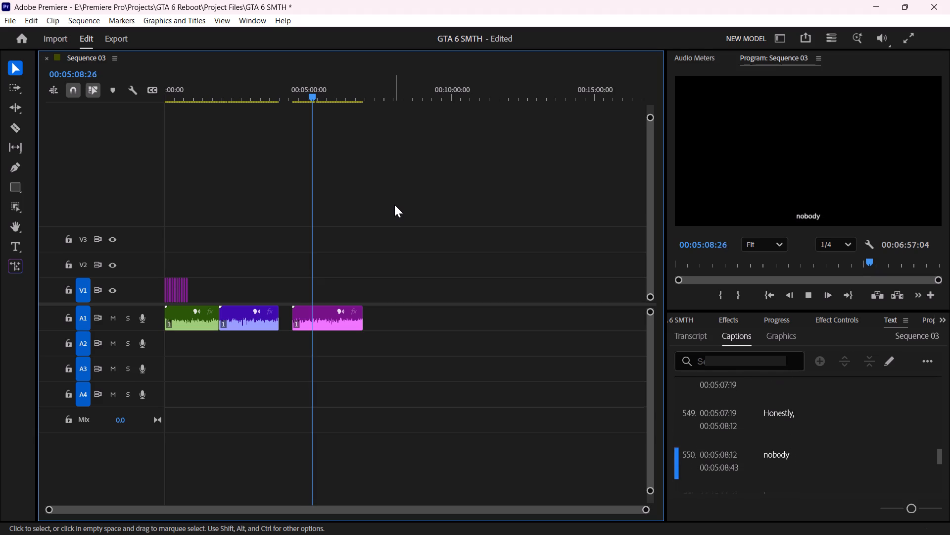
key(space)
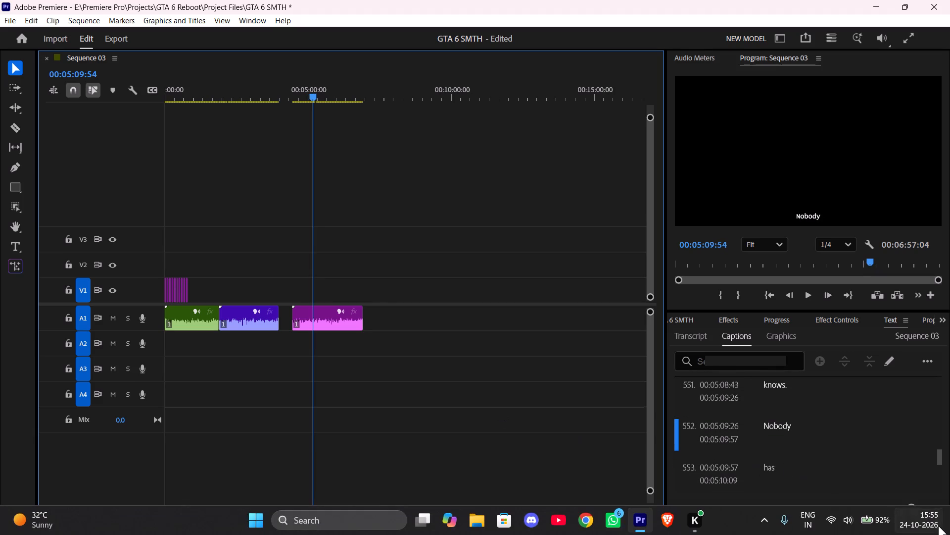
Enlarge the display font size of the caption list to its maximum.
click(915, 510)
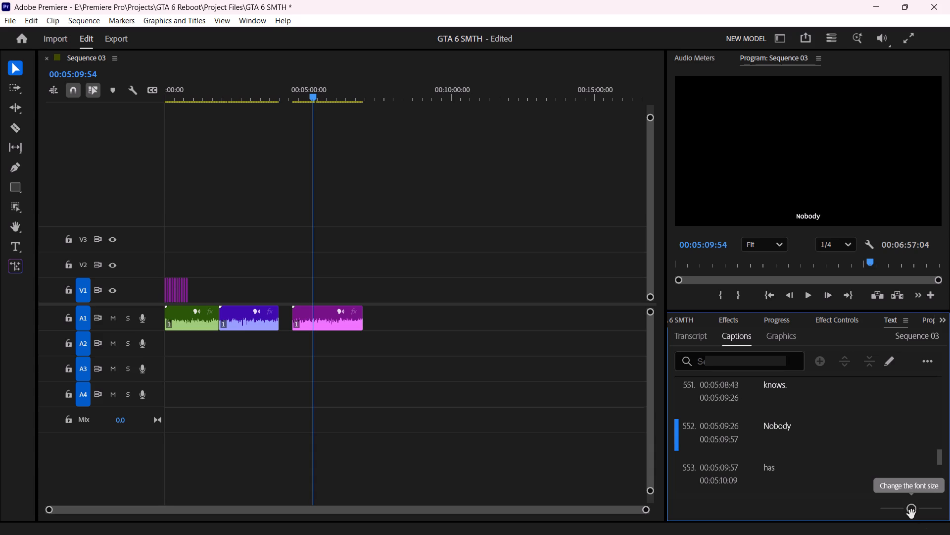
click(911, 514)
click(915, 511)
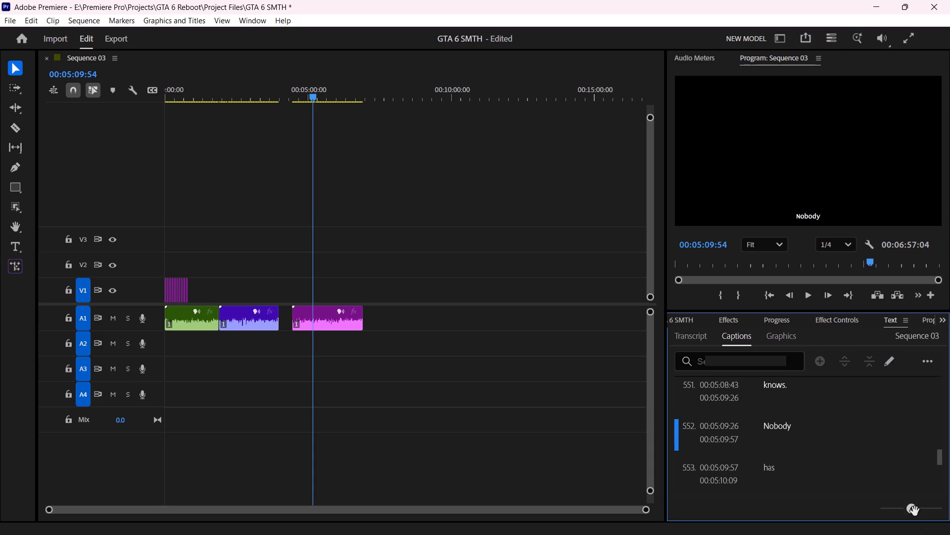
click(913, 507)
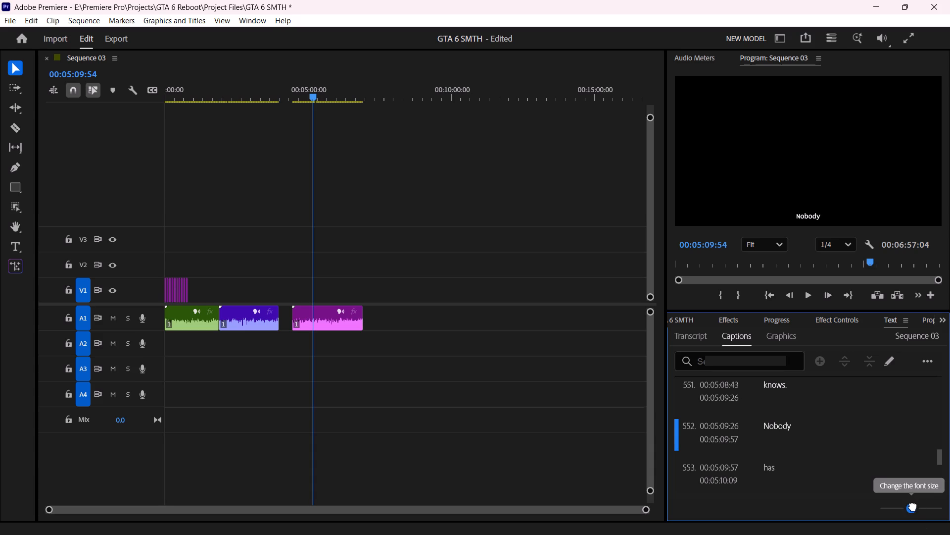
drag(913, 507, 900, 506)
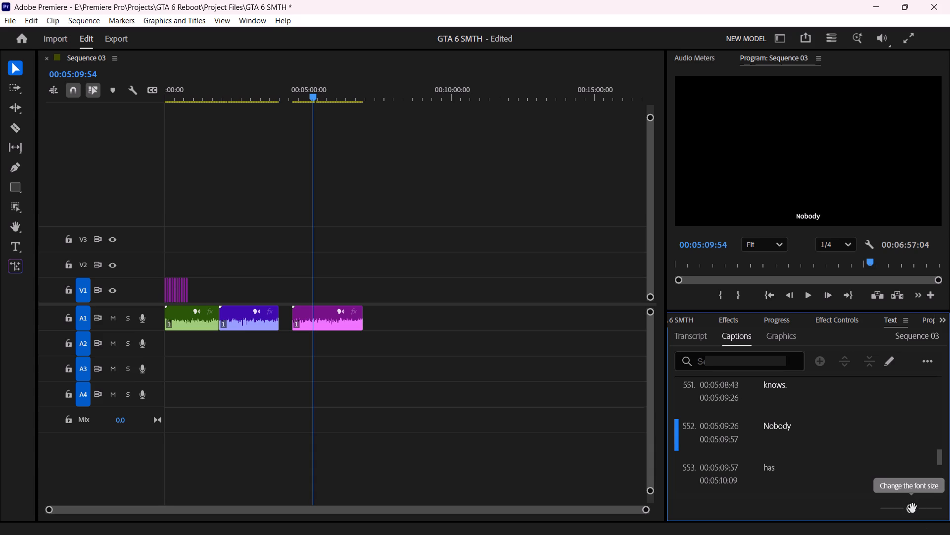
click(912, 508)
double_click(912, 508)
key(Right)
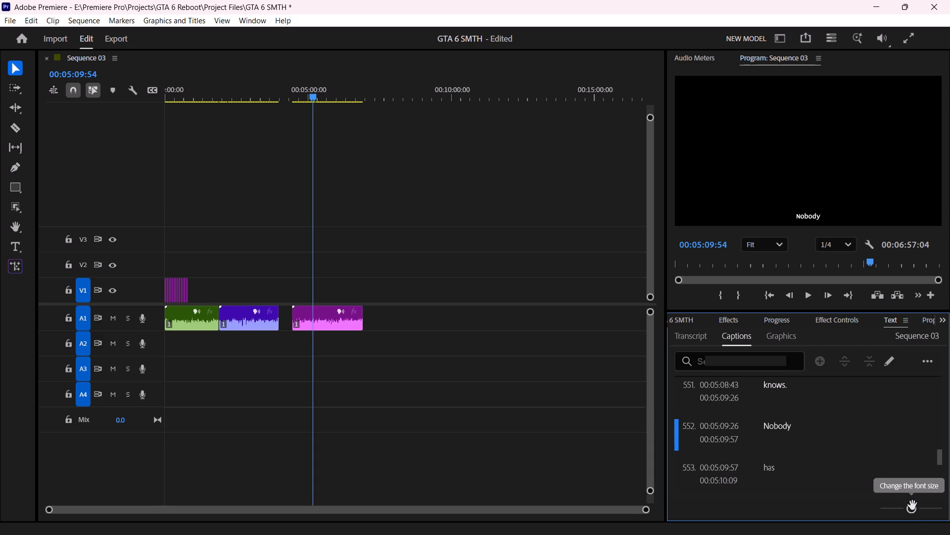
click(912, 505)
key(equal)
text(=--)
key(minus)
text(---)
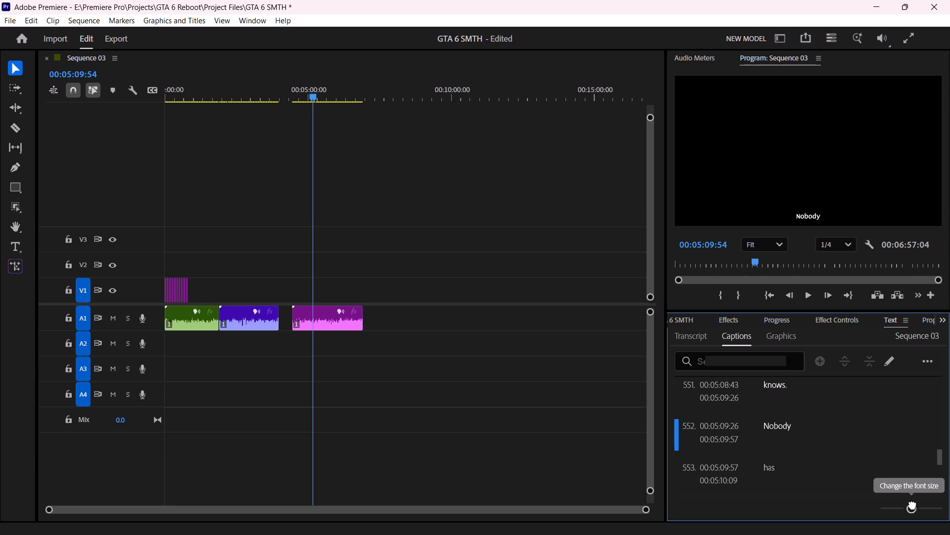
drag(912, 511, 893, 511)
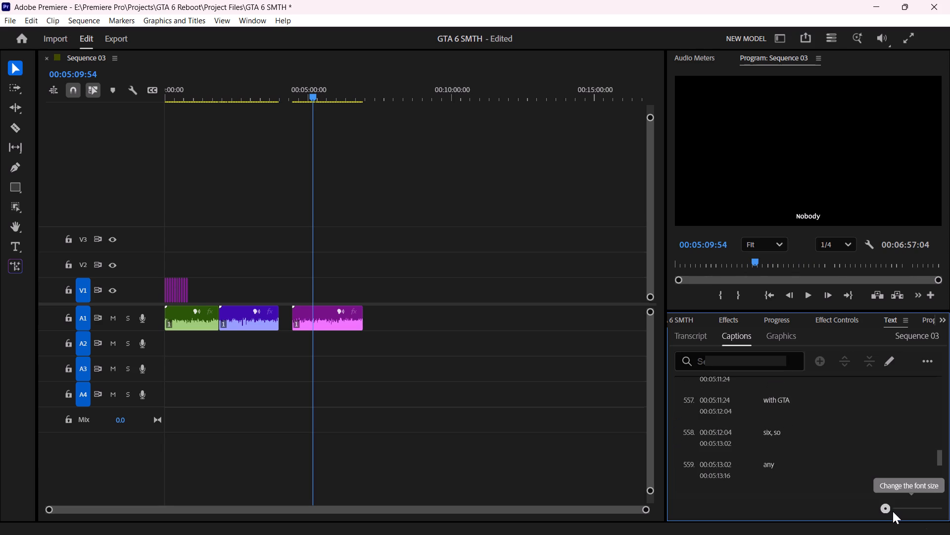
drag(893, 511, 910, 511)
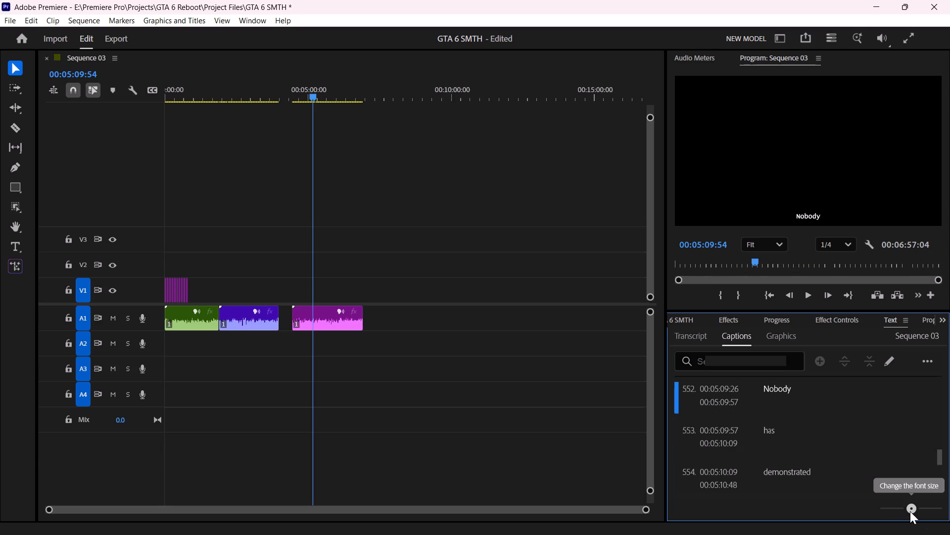
drag(910, 511, 920, 511)
drag(913, 509, 918, 507)
drag(918, 507, 933, 504)
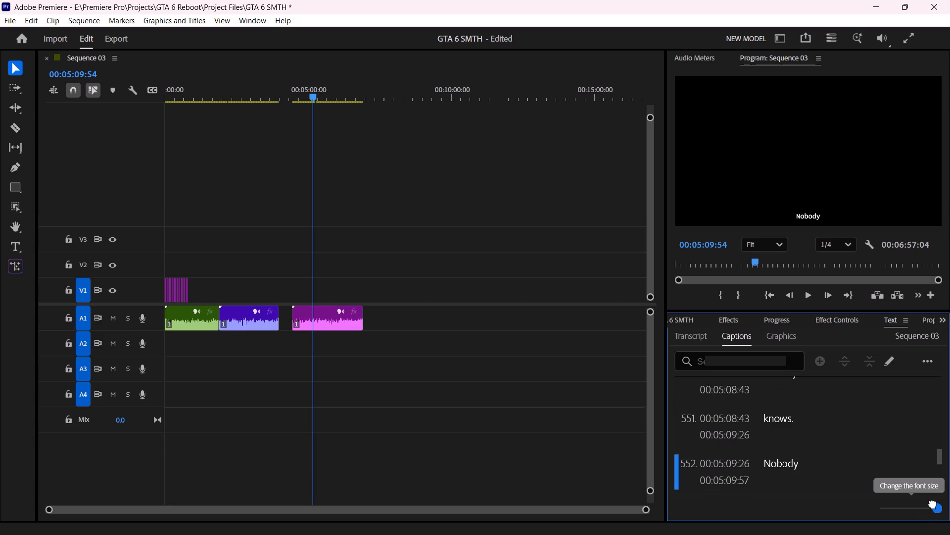
Play the sequence from 00:05:09:54 to about 00:05:16 to review the captions.
key(space)
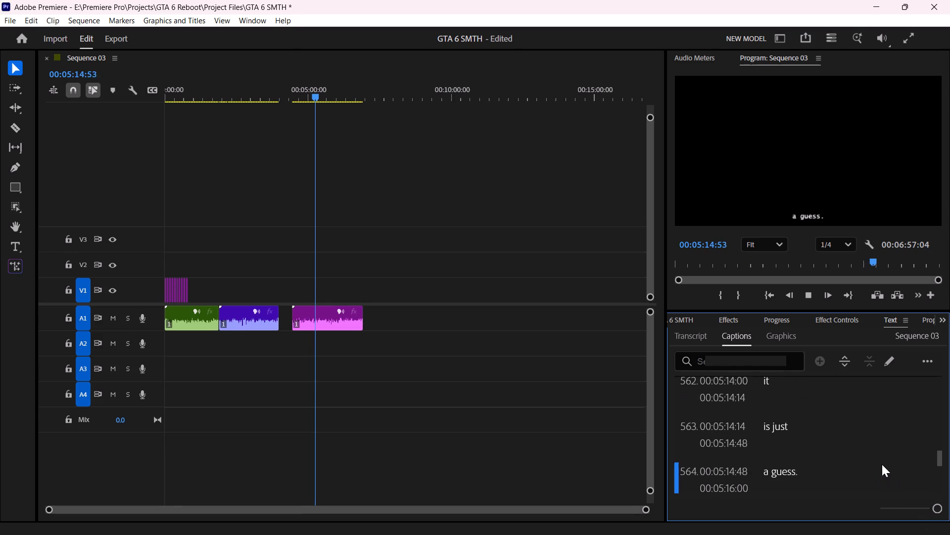
key(space)
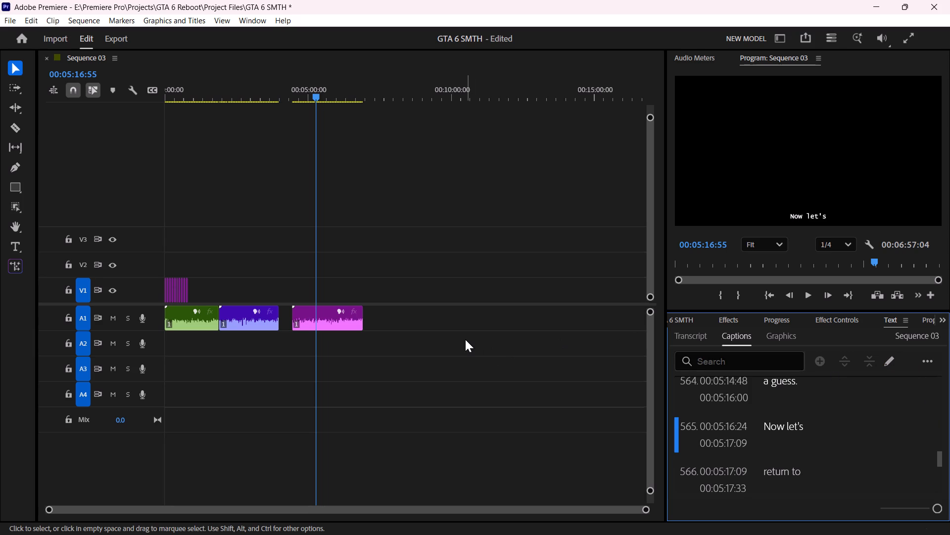
scroll(465, 339, down, 3)
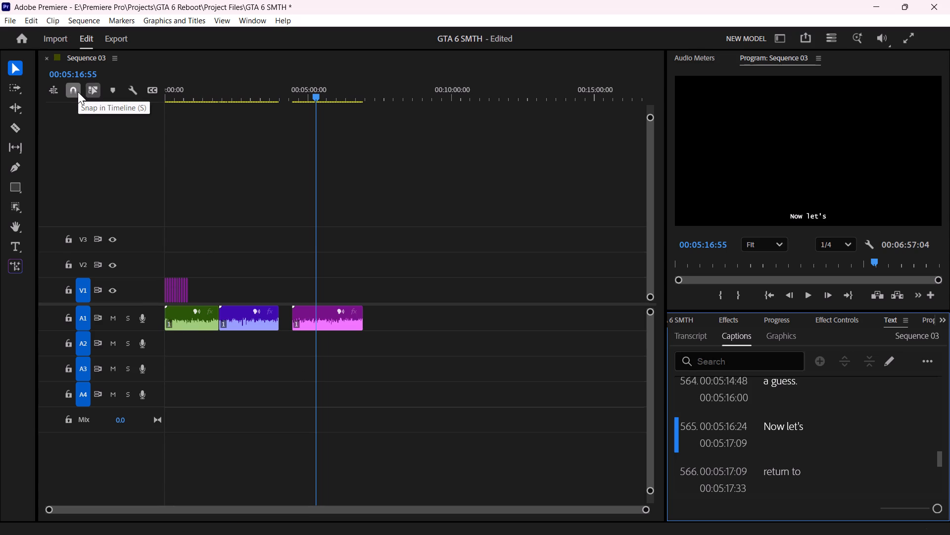
Show all caption tracks in the Sequence 03 timeline.
click(147, 95)
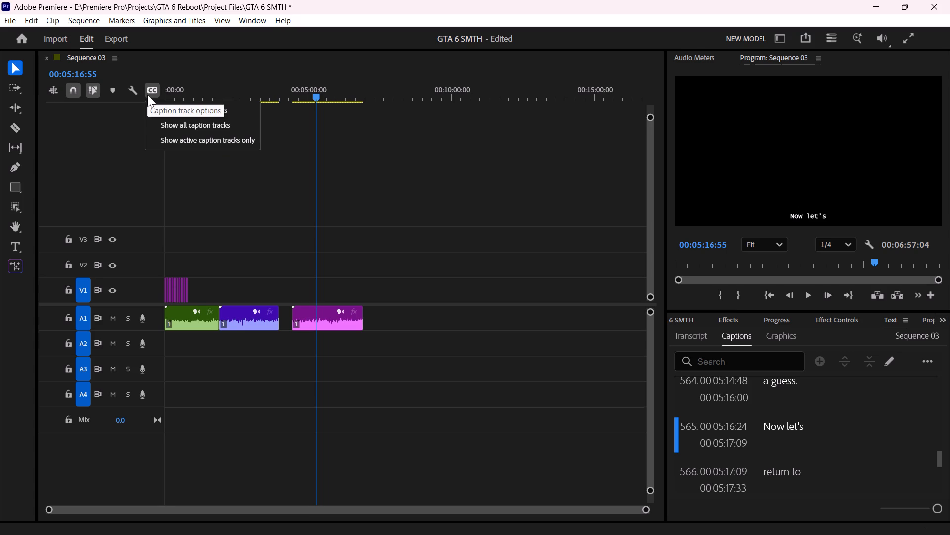
click(179, 123)
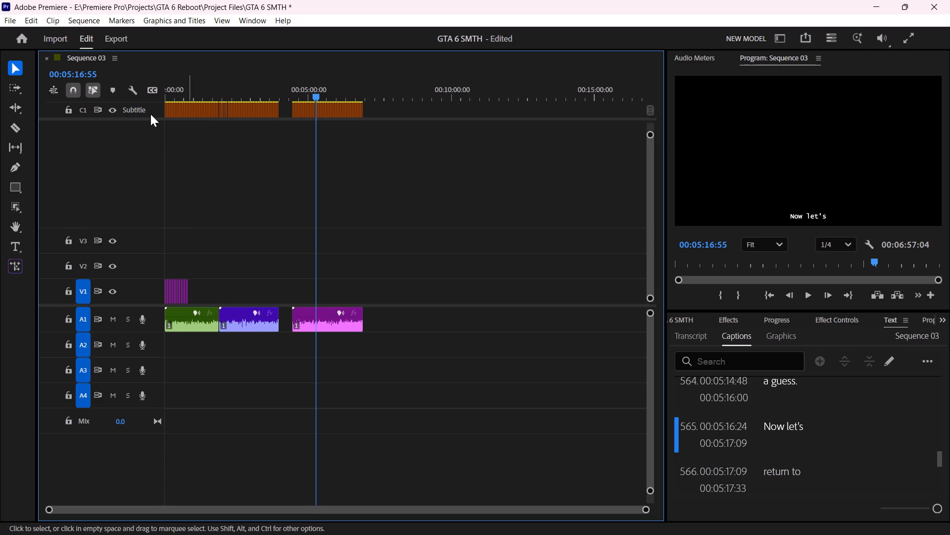
Slightly reduce the V3 track height and raise the divider between the video and audio tracks.
drag(134, 115, 135, 130)
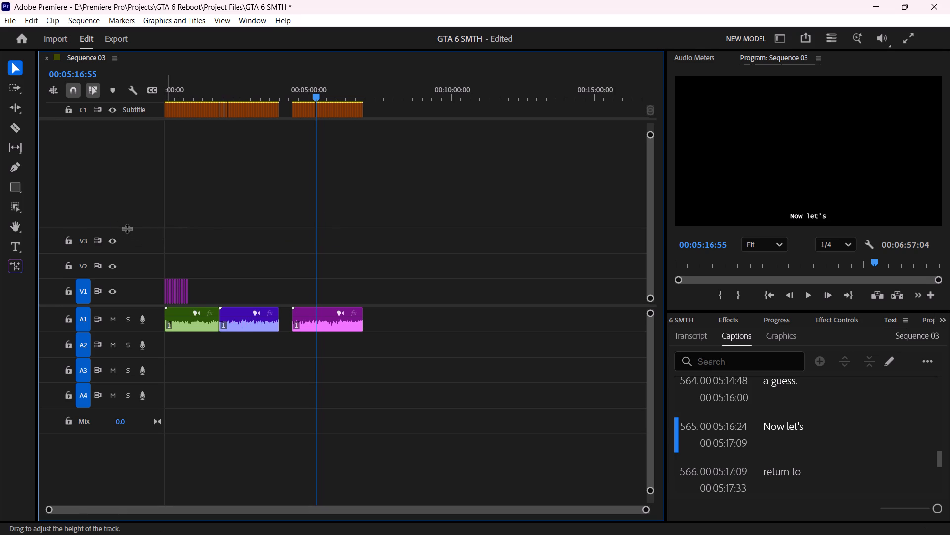
drag(127, 228, 112, 224)
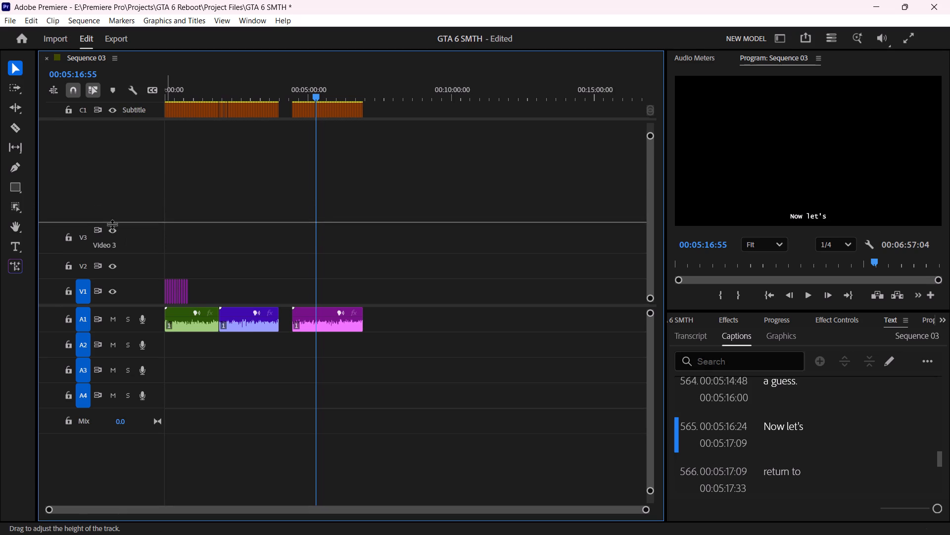
drag(112, 224, 111, 232)
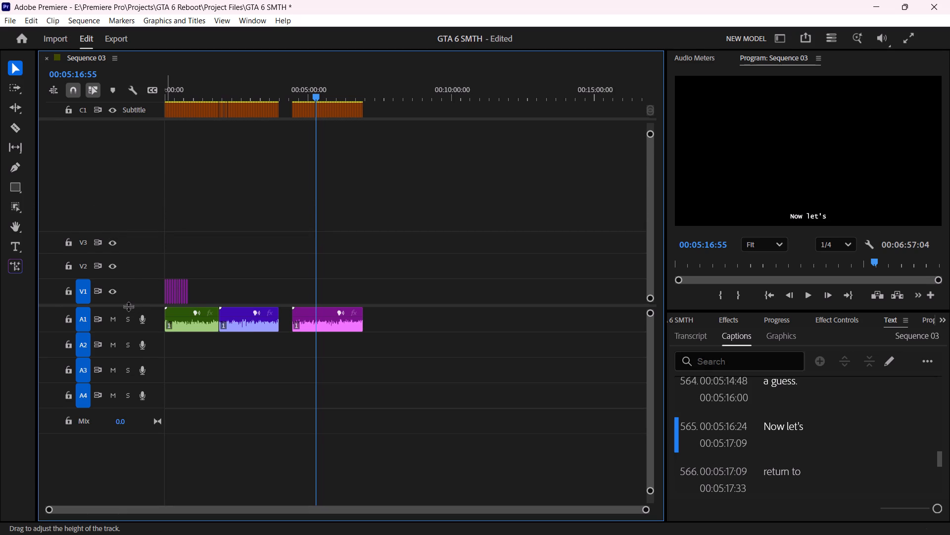
drag(128, 306, 126, 240)
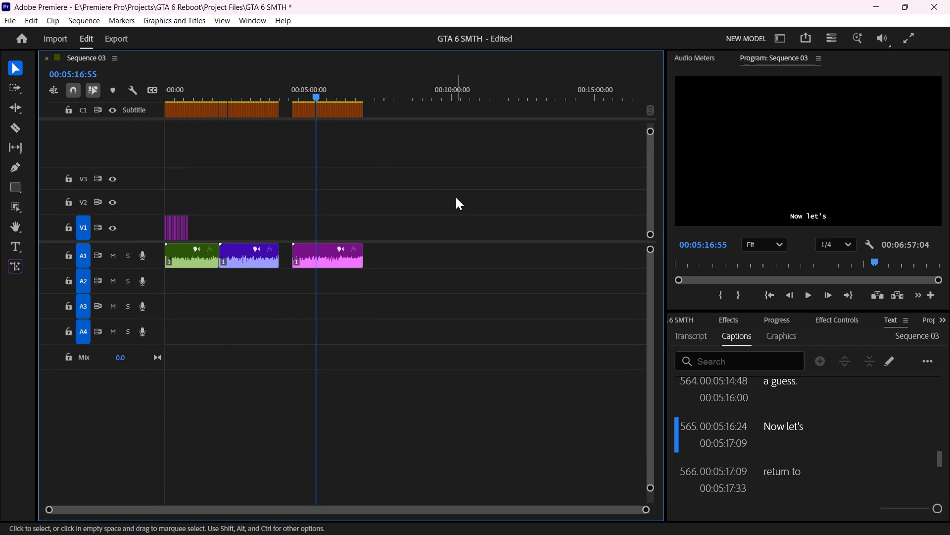
Ripple delete the gap between the second and third voice-over clips on A1.
click(284, 256)
key(BackSpace)
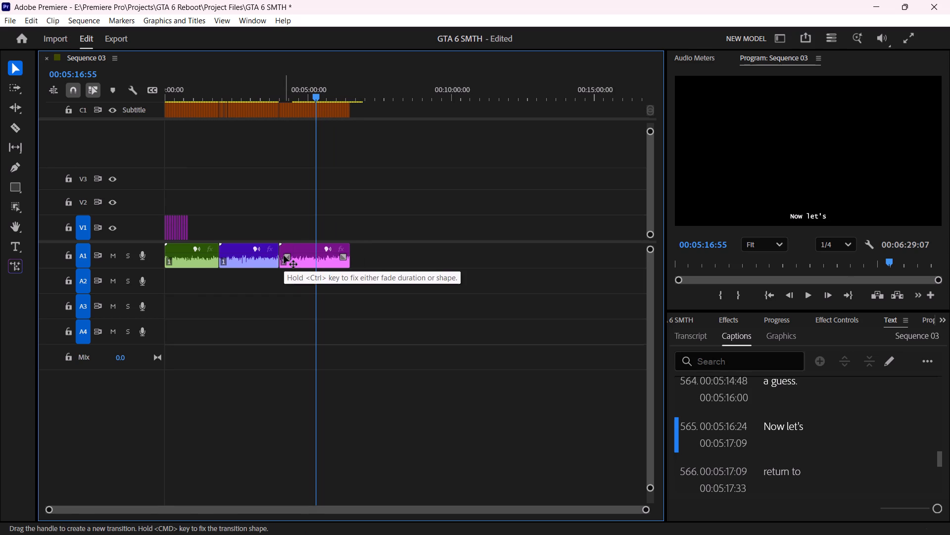
click(428, 194)
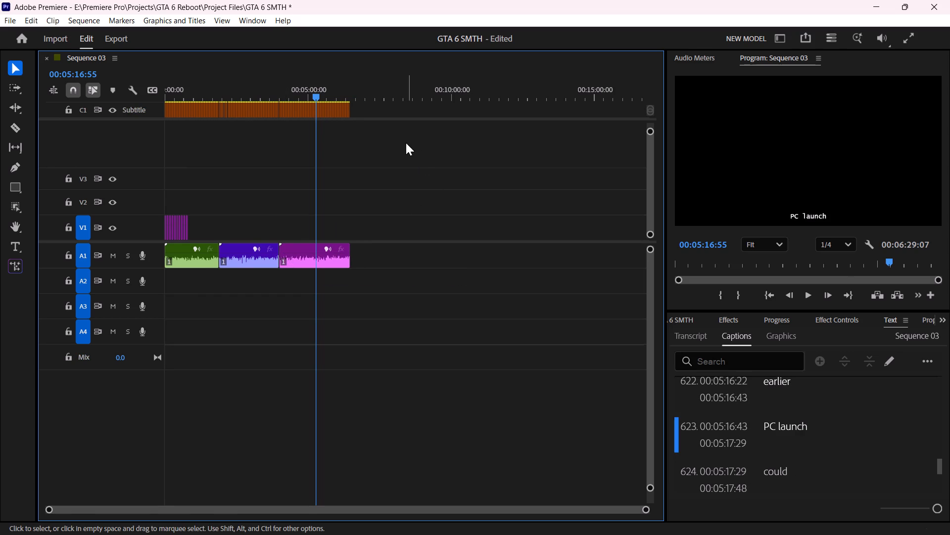
Select all captions on the C1 Subtitle track and bring up their shared text and style properties.
drag(387, 154, 183, 104)
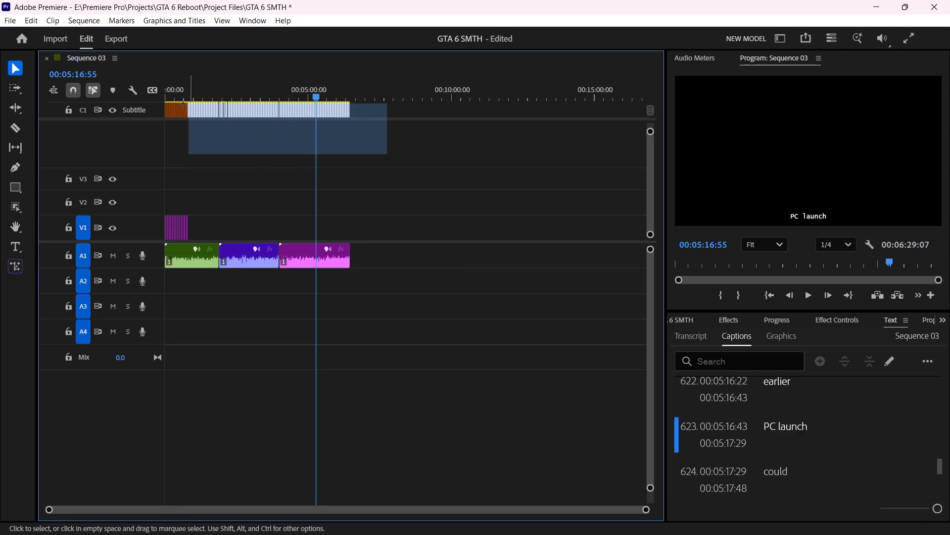
drag(183, 104, 160, 106)
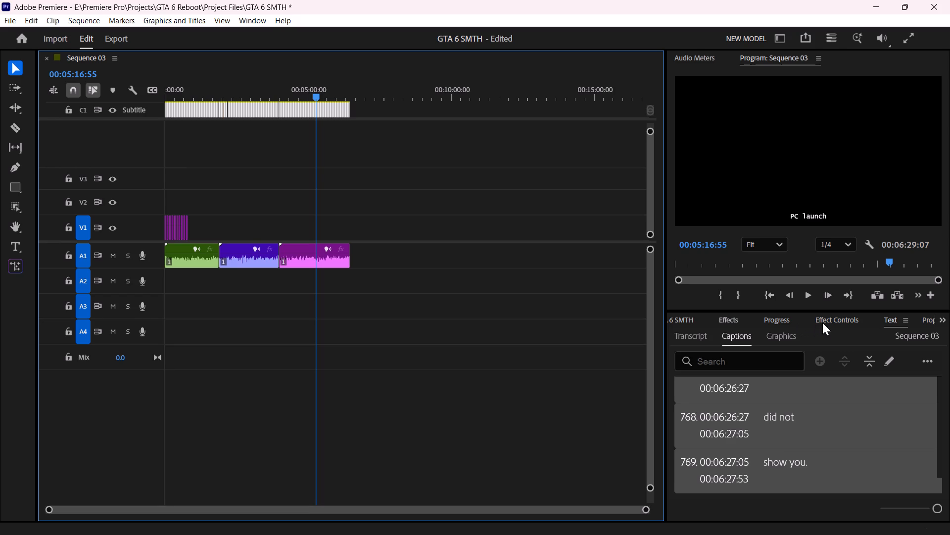
scroll(827, 325, down, 2)
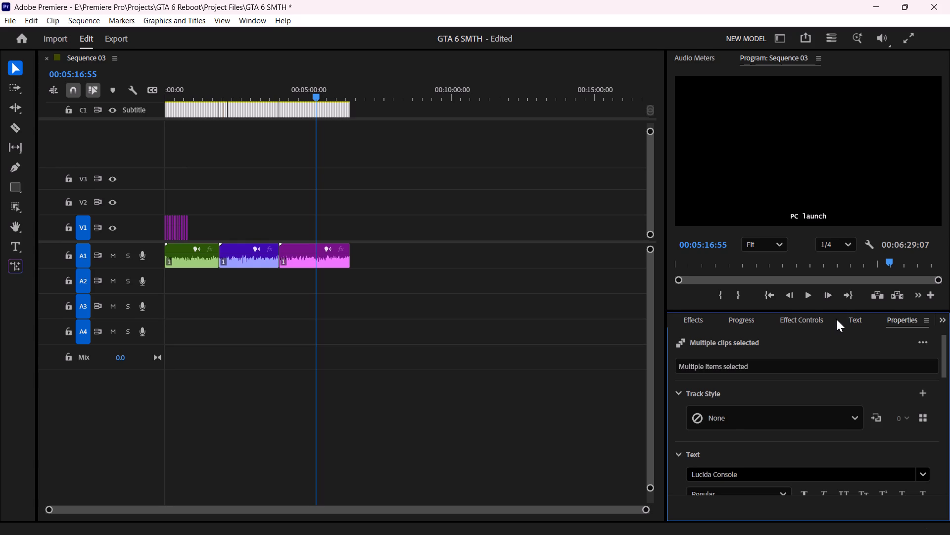
scroll(794, 371, down, 1)
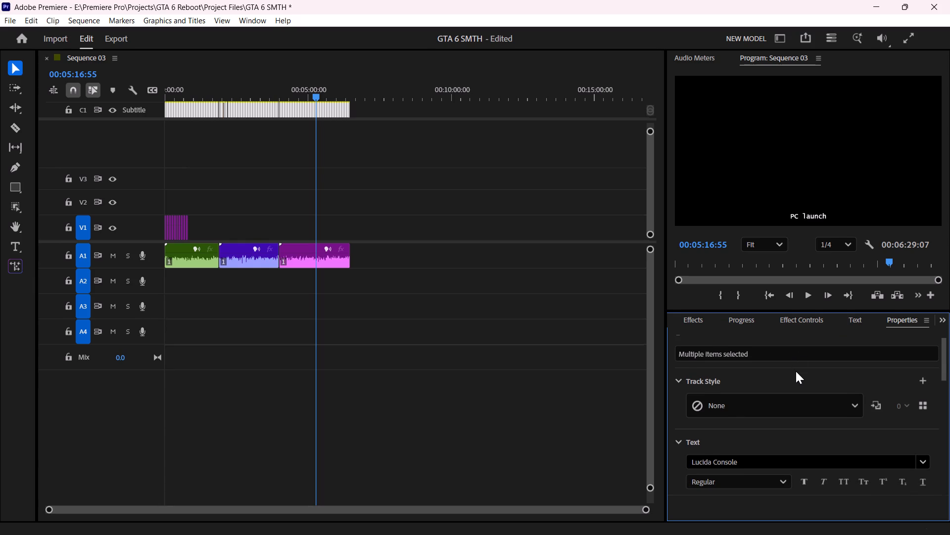
scroll(796, 371, up, 1)
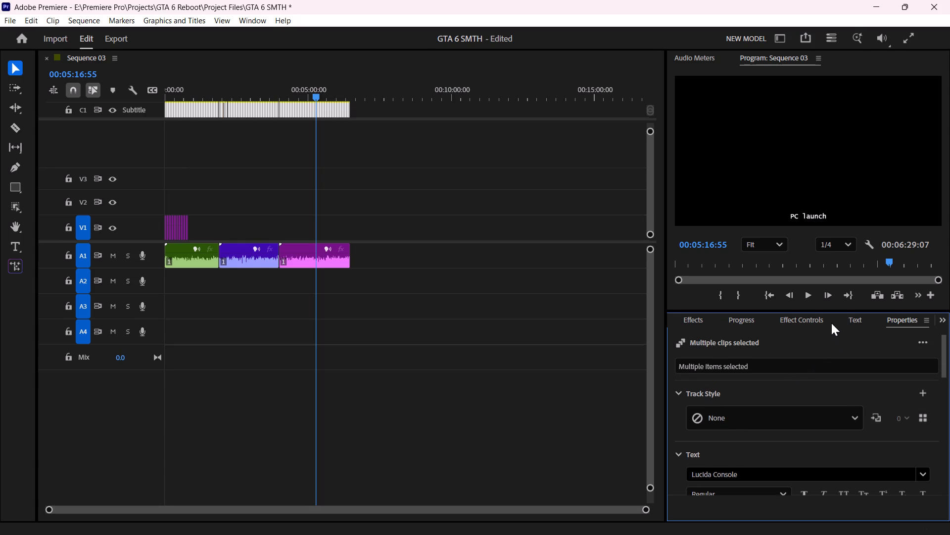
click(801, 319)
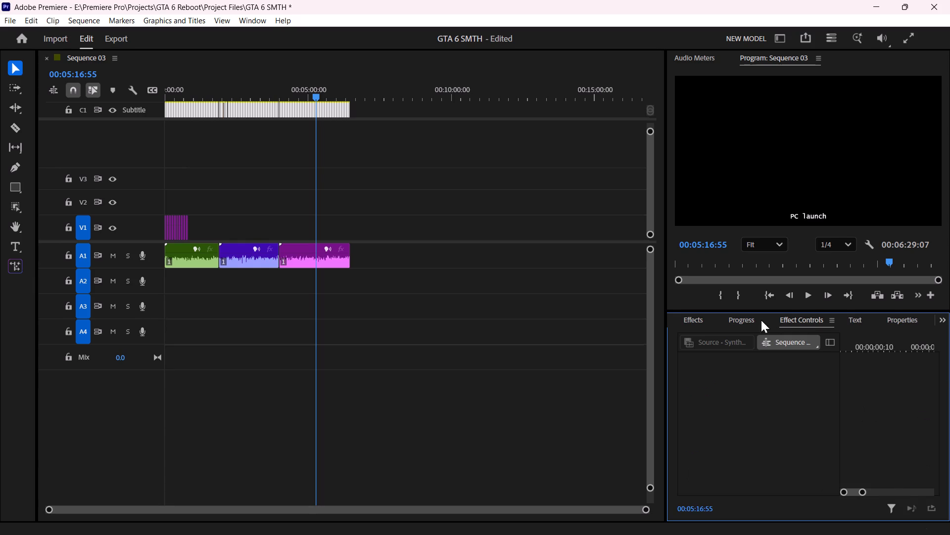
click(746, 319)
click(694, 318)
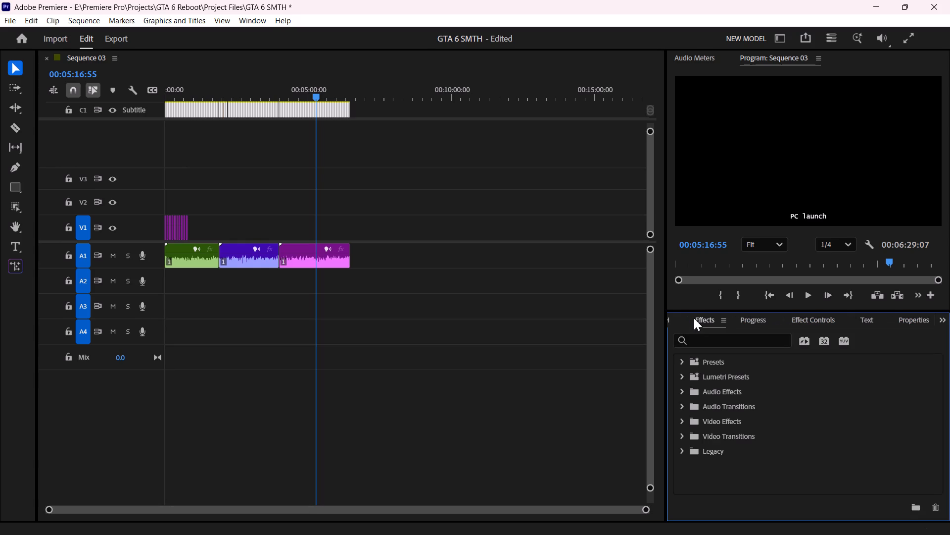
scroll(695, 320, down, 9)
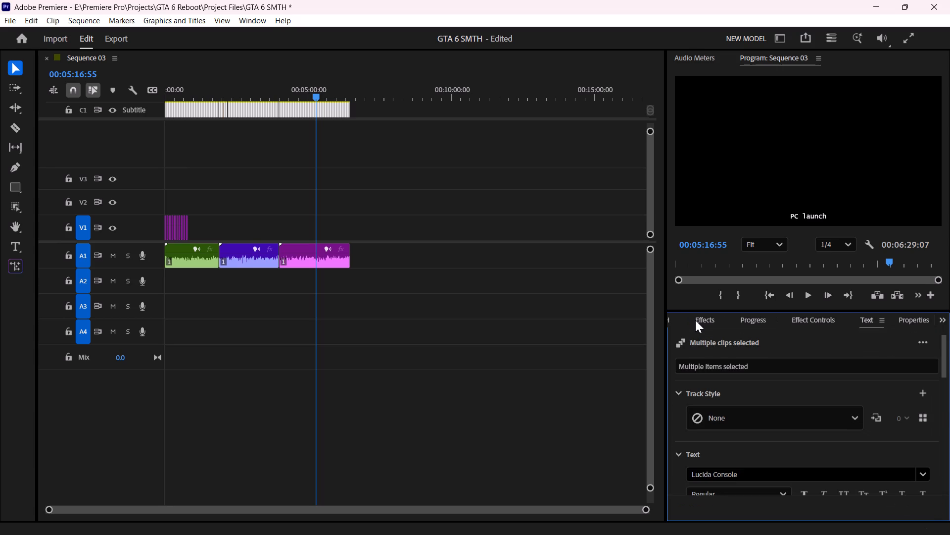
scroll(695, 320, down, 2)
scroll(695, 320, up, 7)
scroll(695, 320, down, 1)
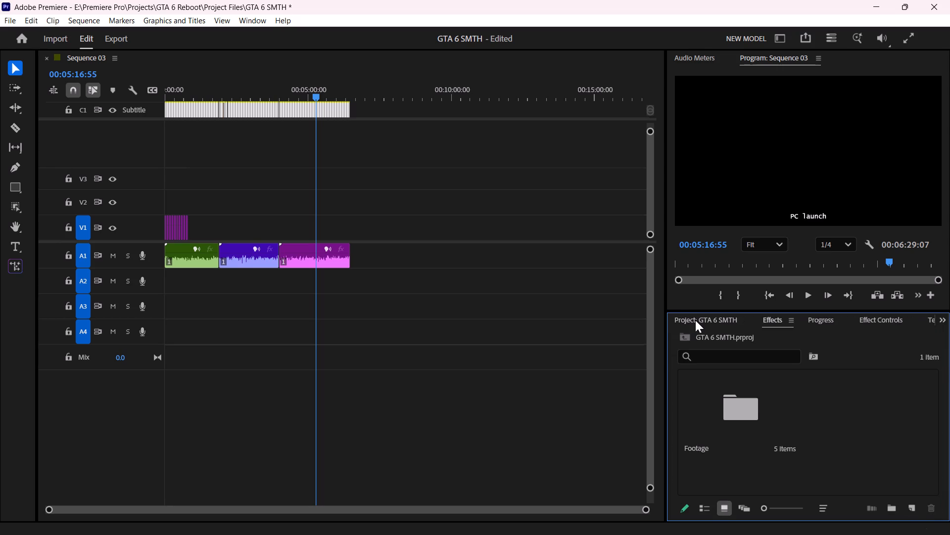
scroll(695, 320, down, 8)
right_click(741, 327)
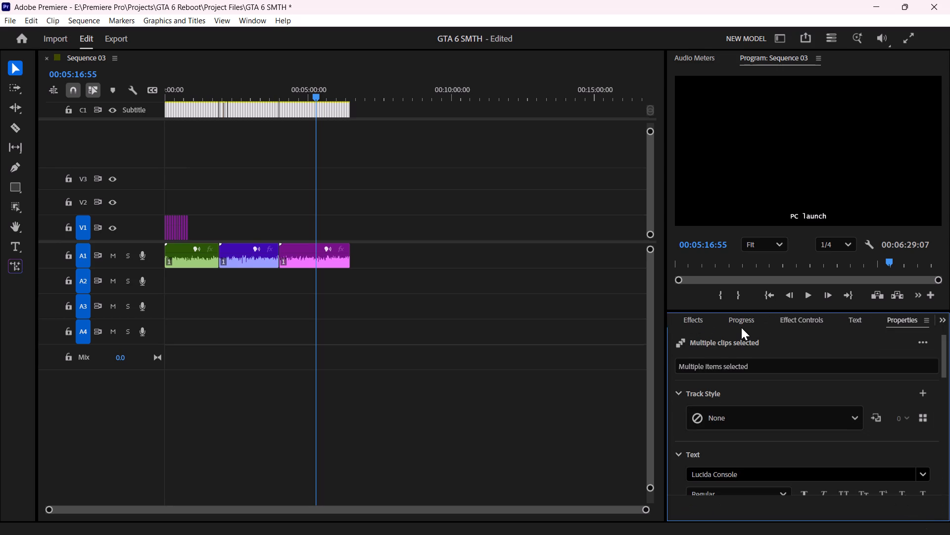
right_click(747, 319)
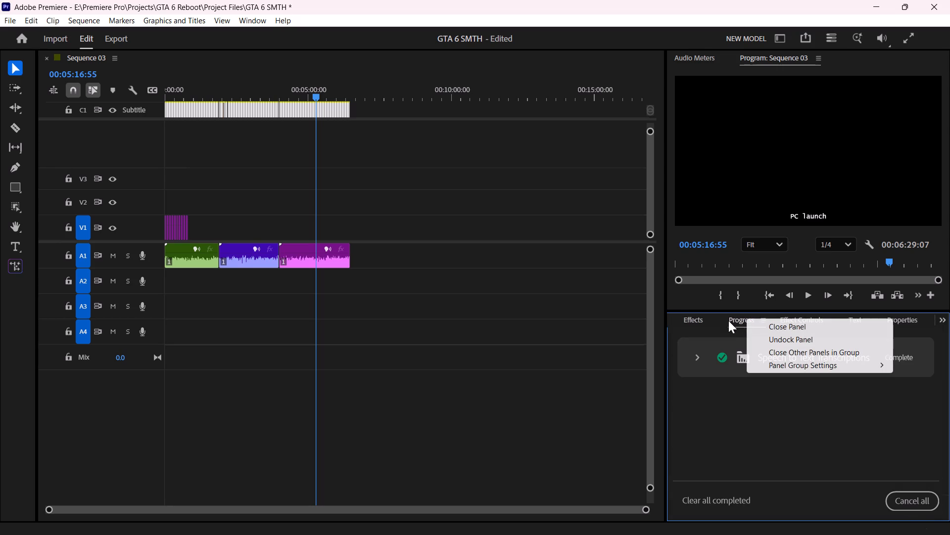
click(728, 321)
Set the font size of all selected captions to 68 in their text properties.
click(945, 320)
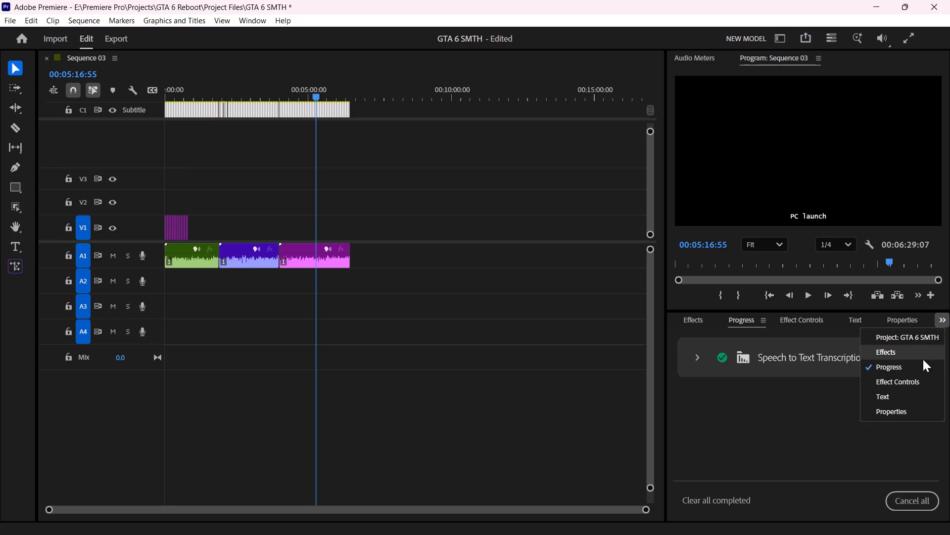
click(895, 408)
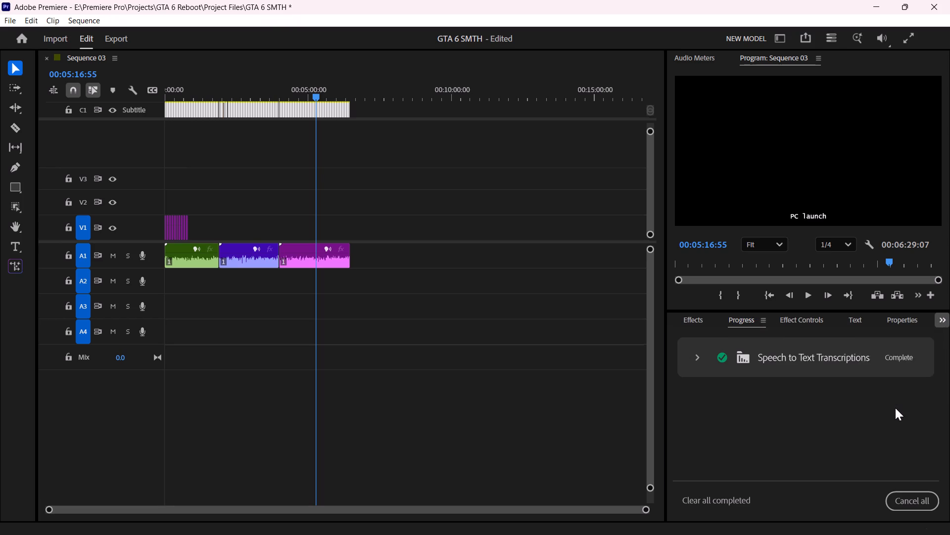
scroll(830, 412, down, 4)
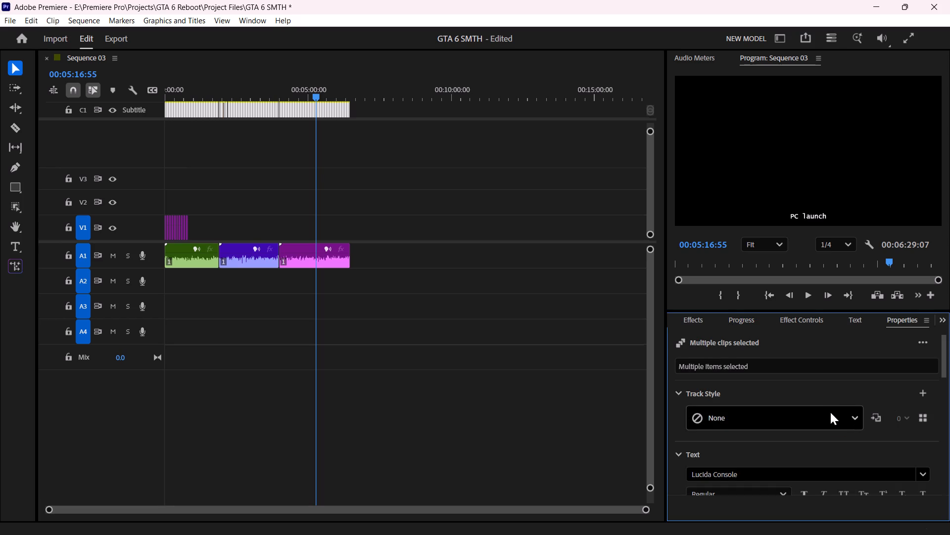
scroll(830, 412, up, 3)
scroll(837, 456, down, 6)
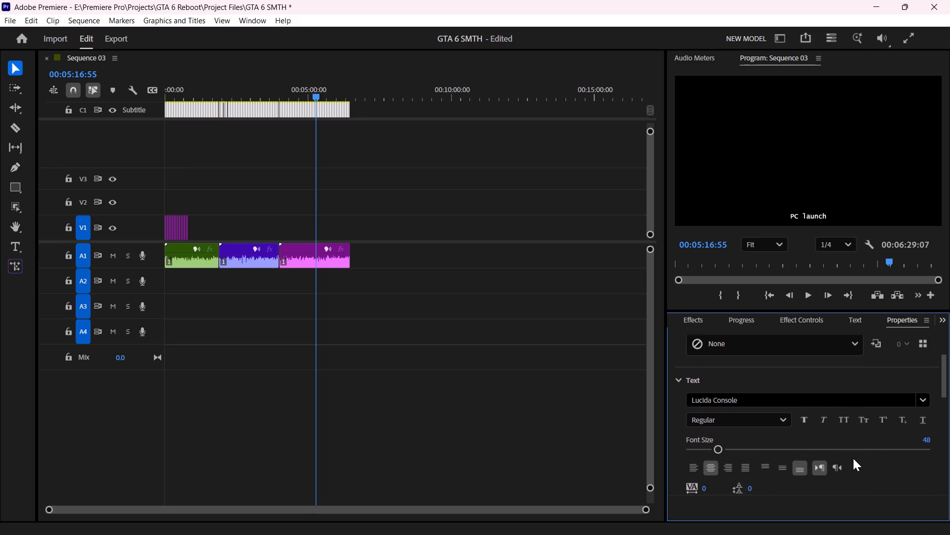
scroll(853, 458, down, 2)
click(730, 425)
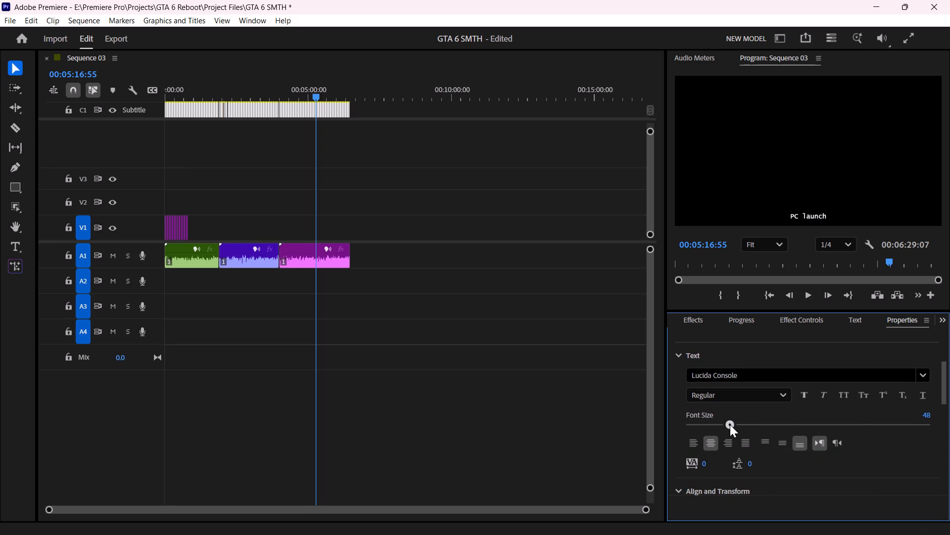
drag(732, 424, 758, 421)
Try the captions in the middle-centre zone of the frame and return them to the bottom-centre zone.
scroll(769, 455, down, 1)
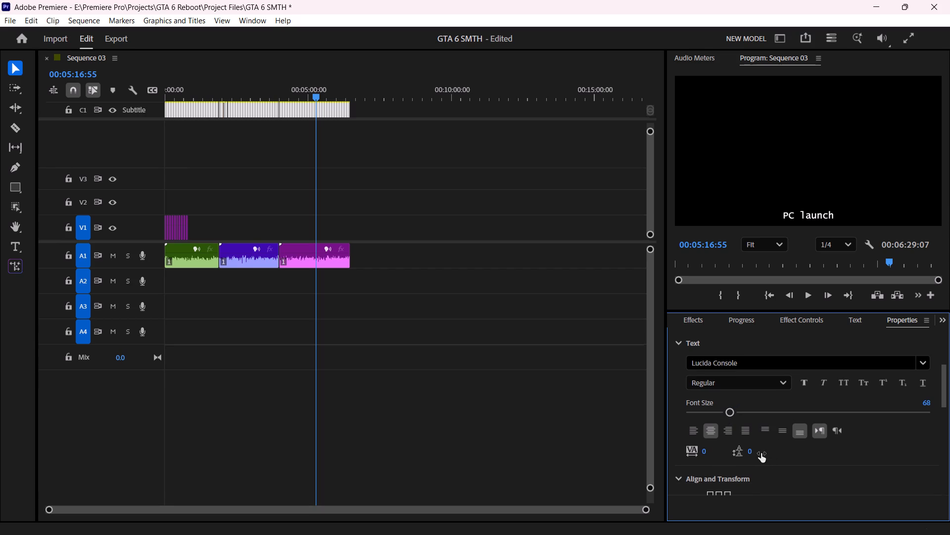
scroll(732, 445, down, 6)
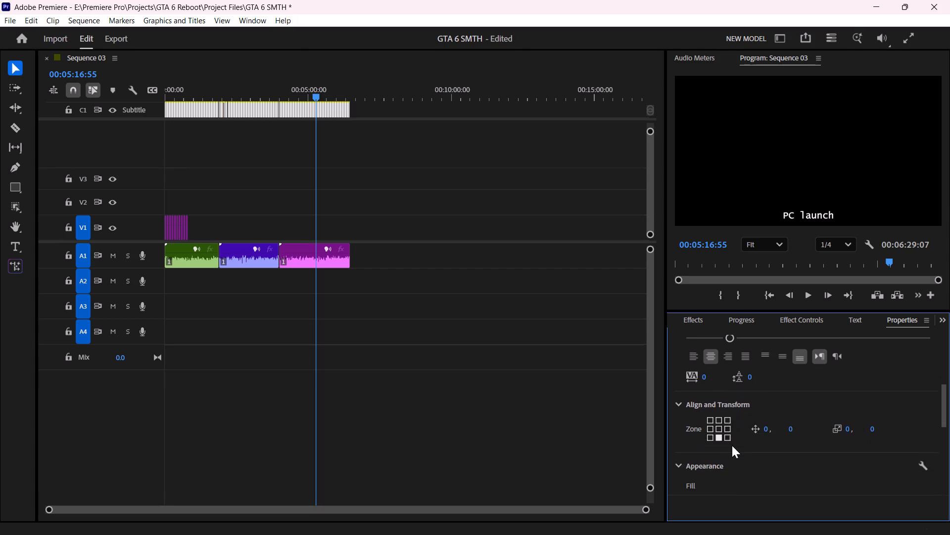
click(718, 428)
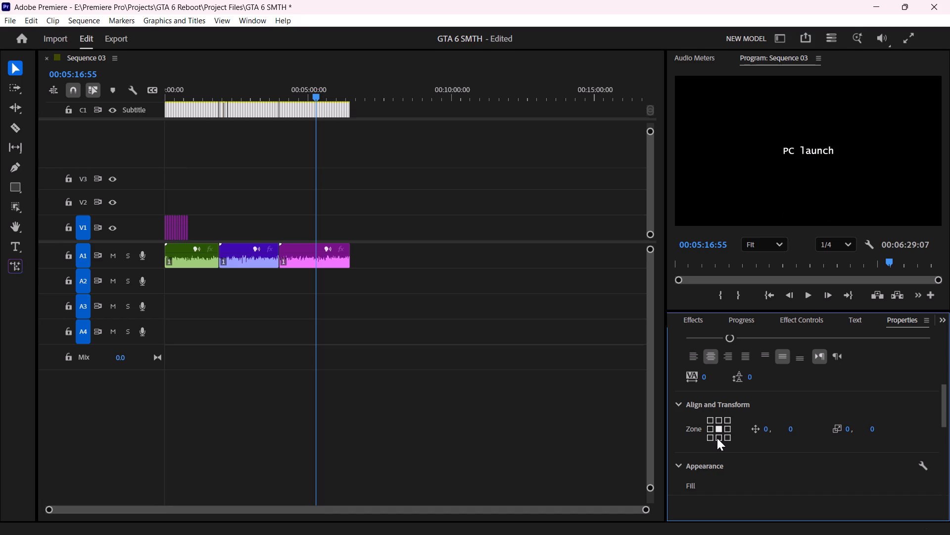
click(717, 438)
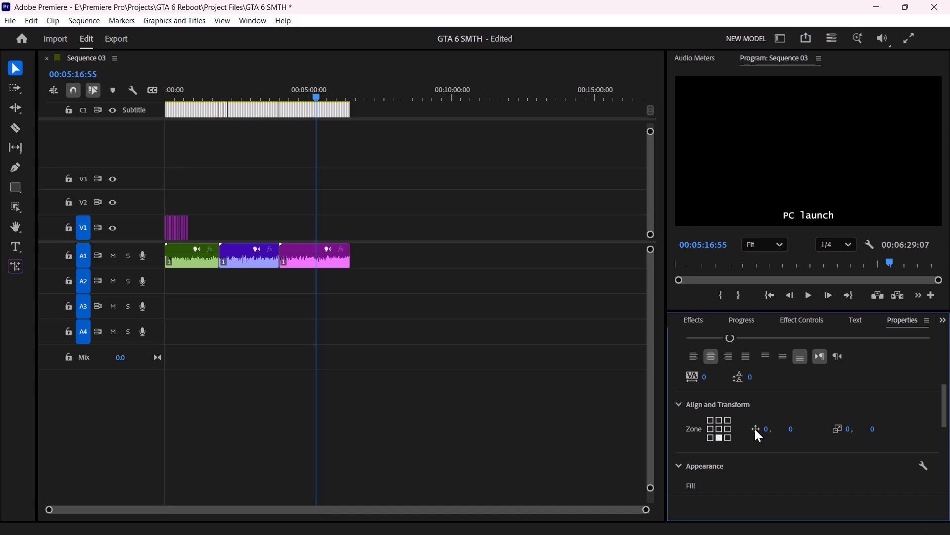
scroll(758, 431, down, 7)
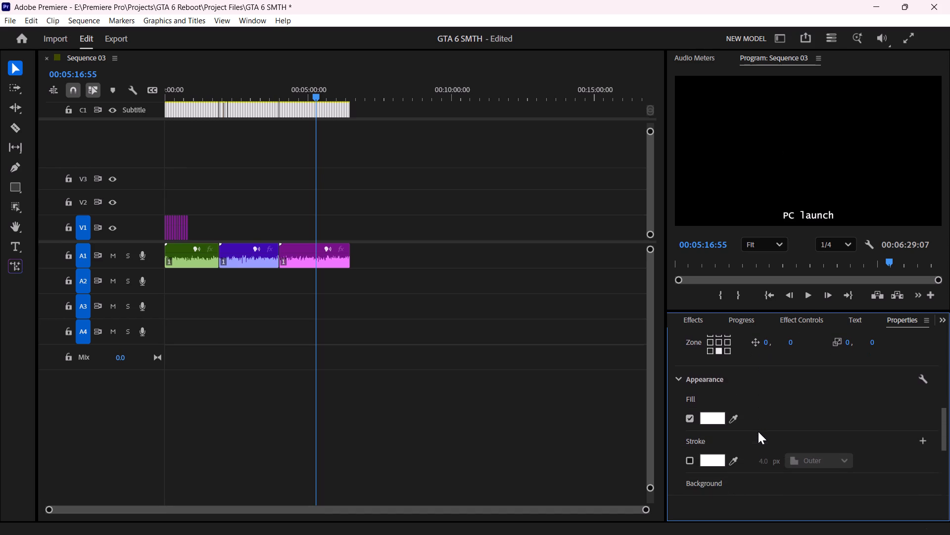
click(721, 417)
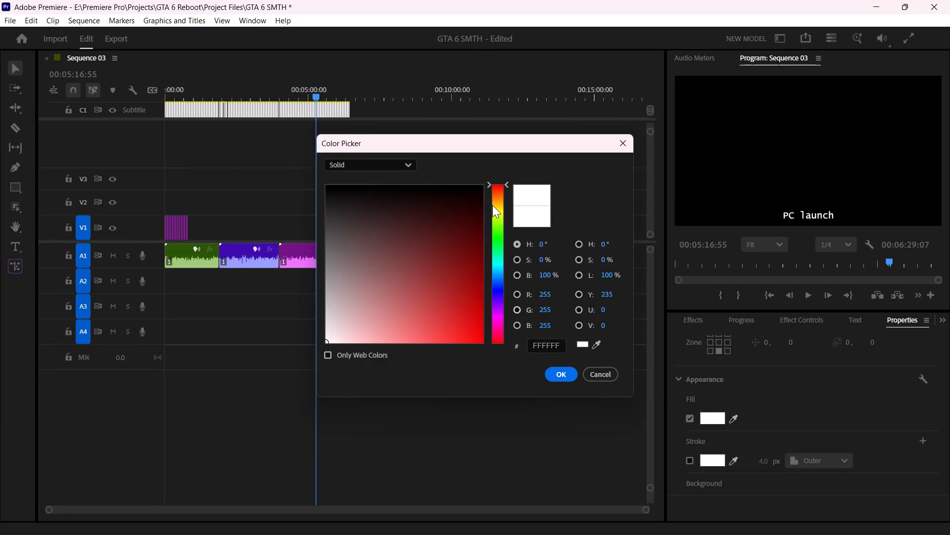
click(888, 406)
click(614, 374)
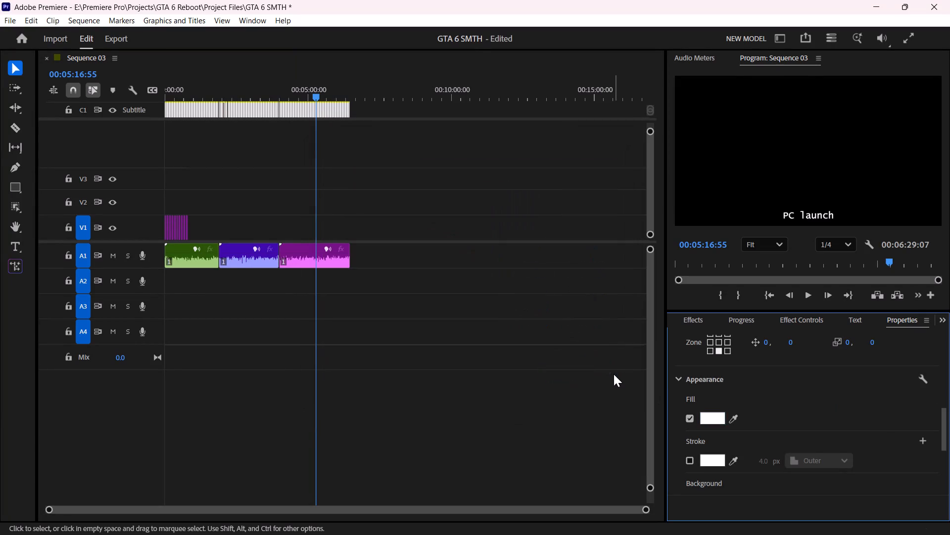
Change the font of all selected captions to Microsoft Sans Serif.
scroll(743, 402, down, 3)
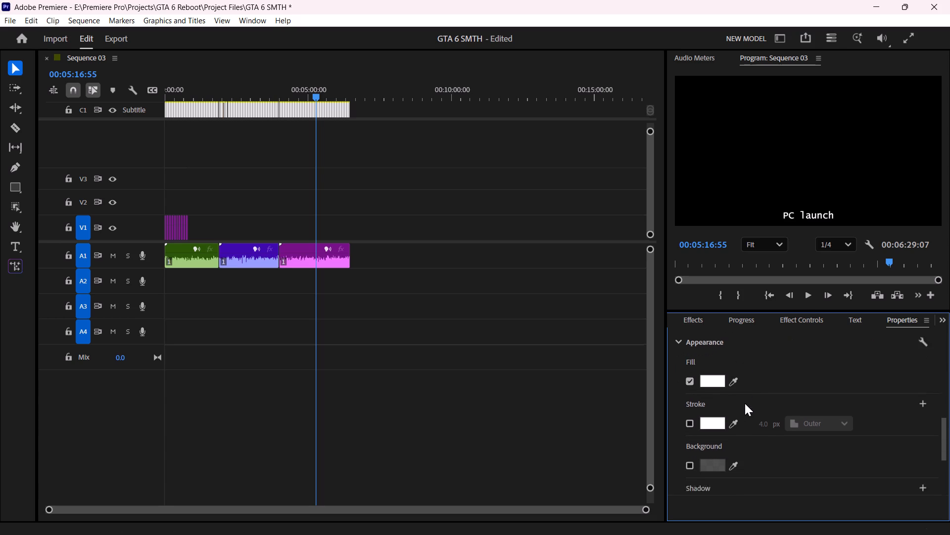
scroll(745, 403, down, 2)
scroll(745, 403, up, 19)
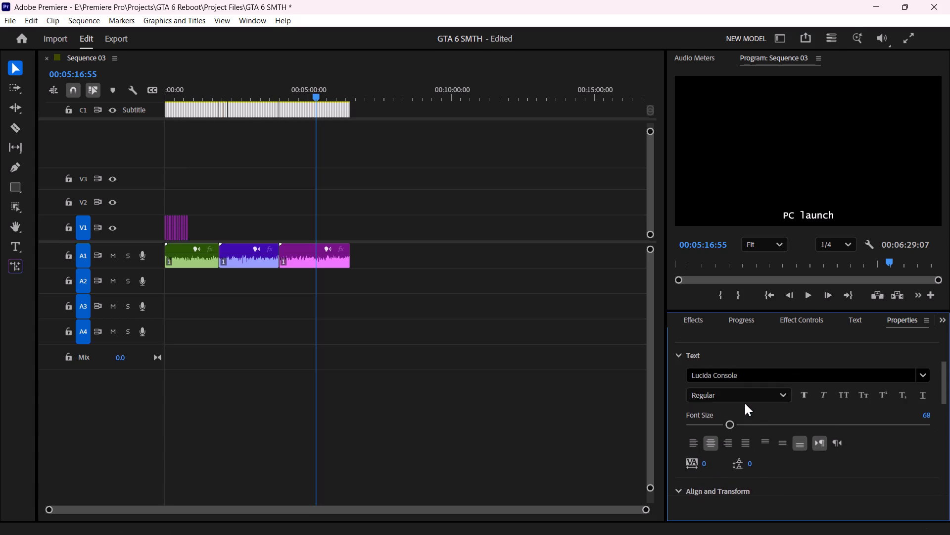
click(778, 396)
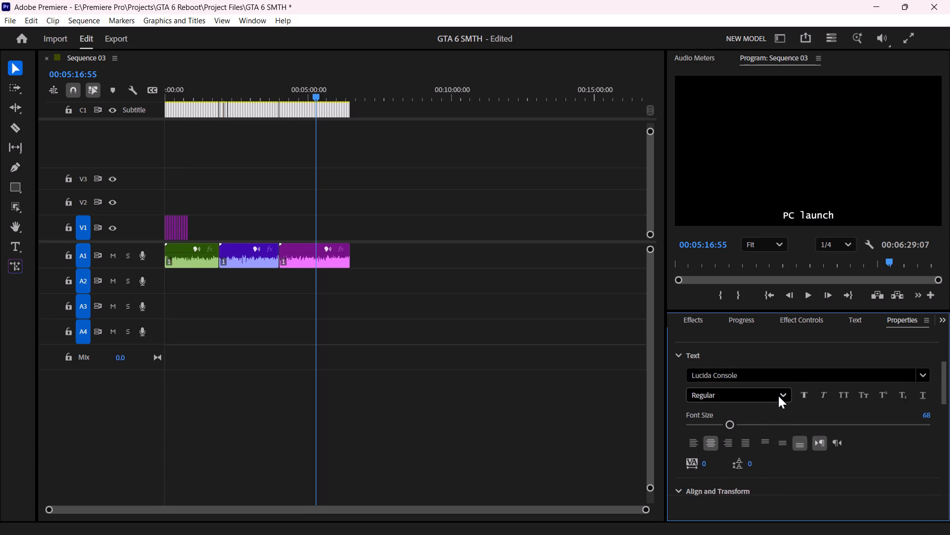
click(780, 397)
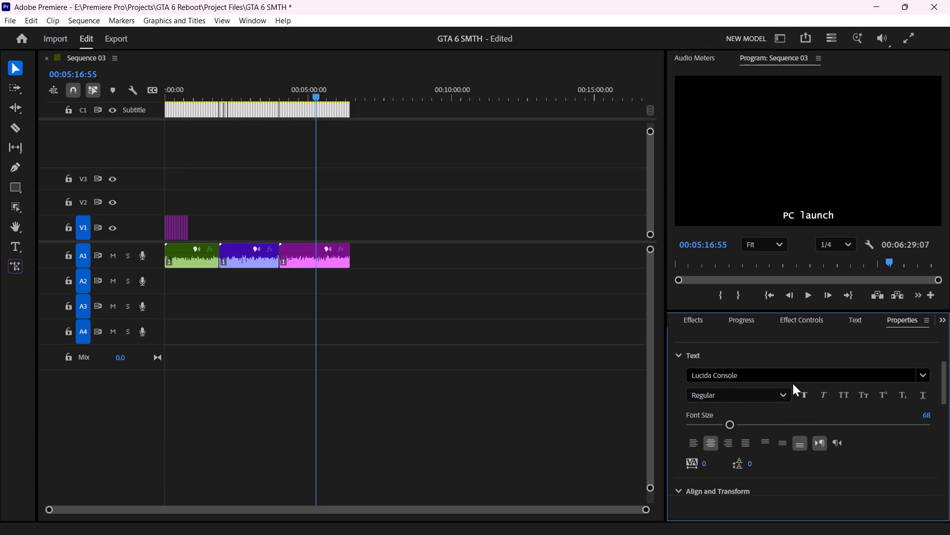
click(796, 379)
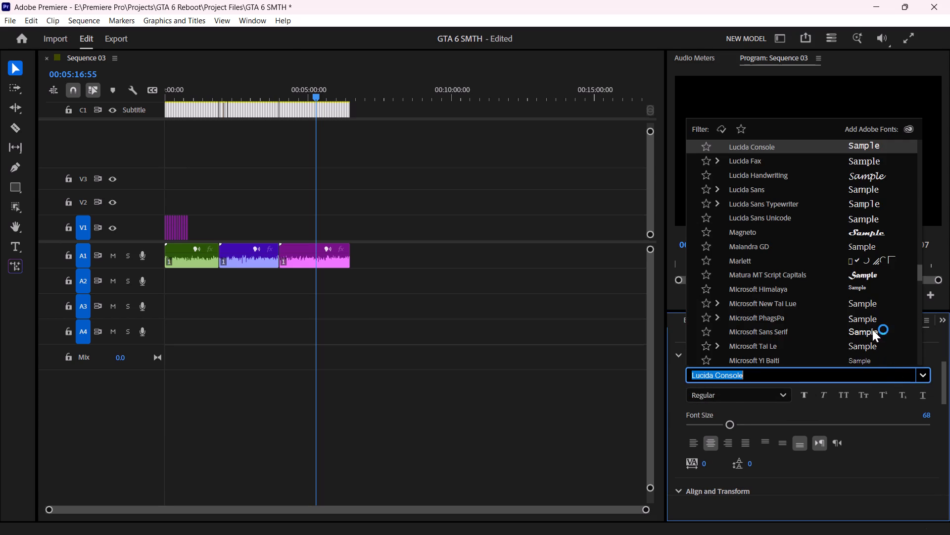
click(867, 327)
click(865, 330)
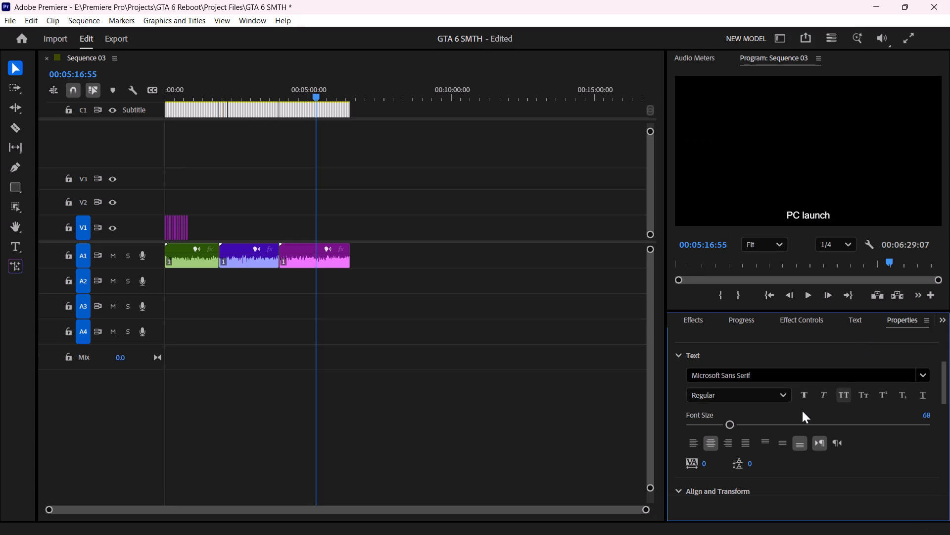
Play a few seconds of Sequence 03 from the playhead to check the restyled captions.
click(807, 299)
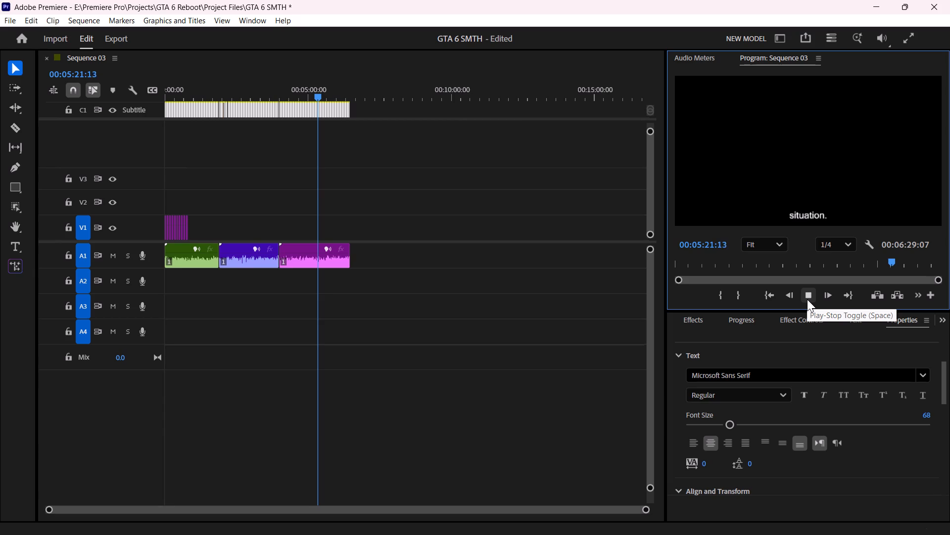
click(807, 299)
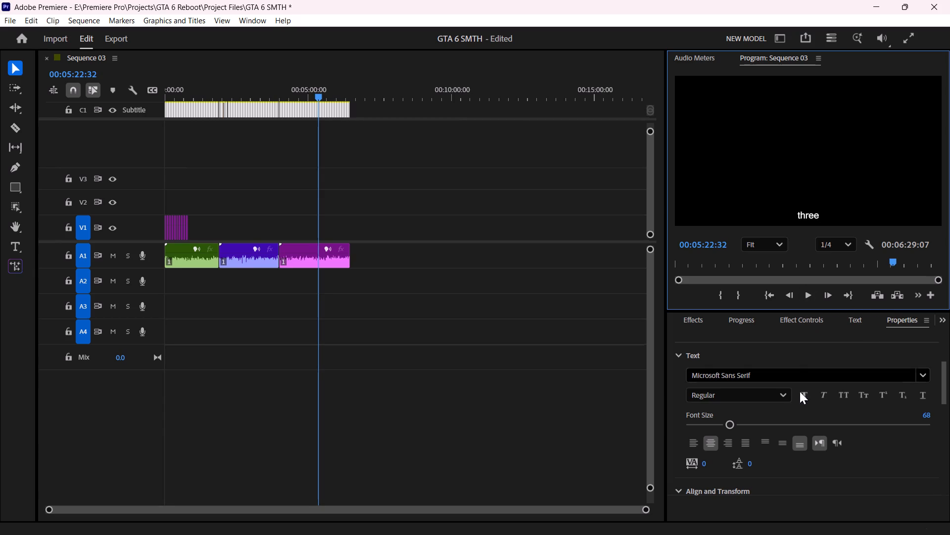
Increase the font size of all selected captions to 97.
drag(729, 423, 747, 422)
Play Sequence 03 onward to review the enlarged captions, deselect them, and stop at 00:05:42:53.
click(805, 296)
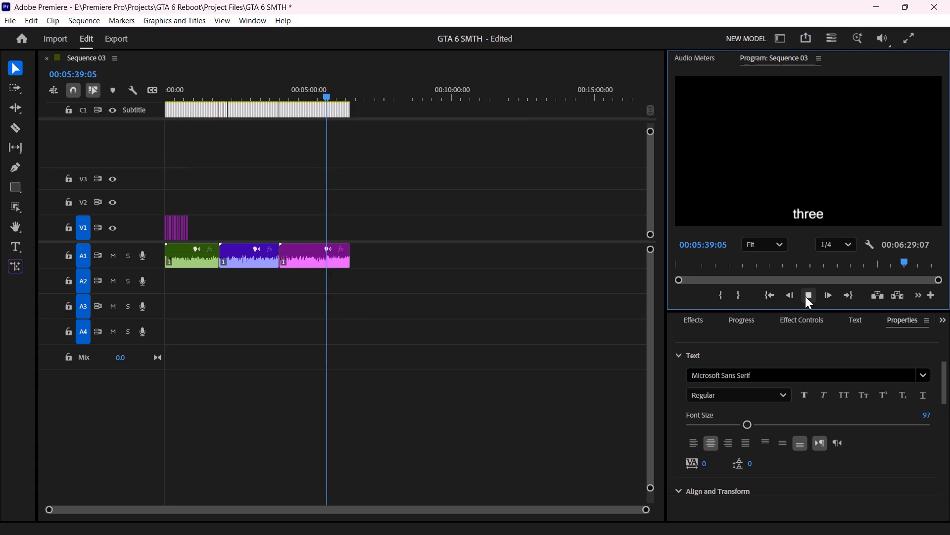
click(557, 386)
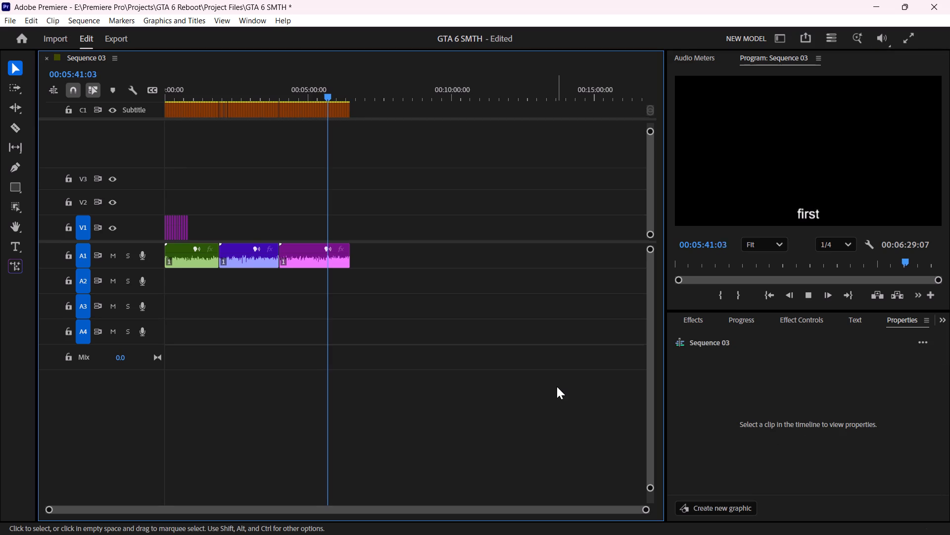
key(space)
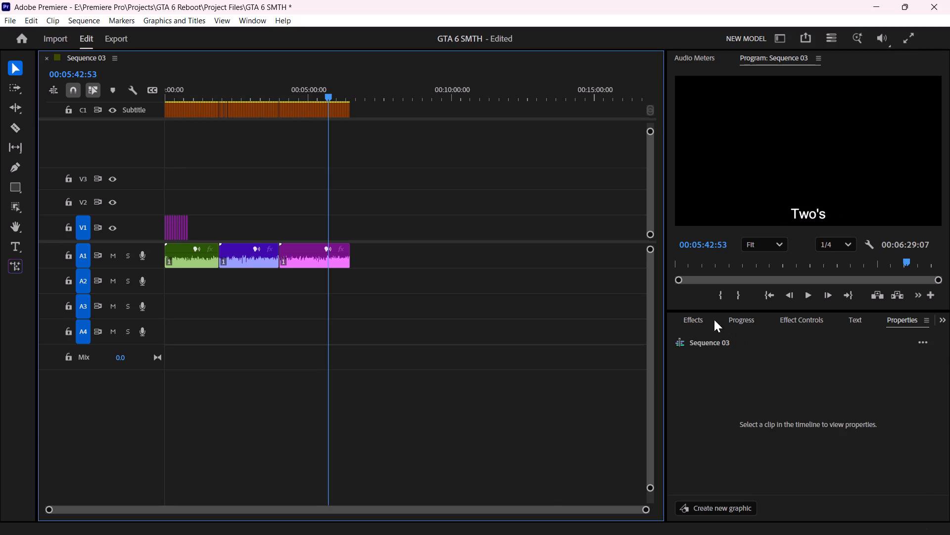
Place the Firmware Timeline graphic from the Footage bin's ZORO GTA VI News Pack on V1, covering the playhead at 00:05:42:53.
scroll(734, 329, down, 3)
scroll(761, 317, up, 2)
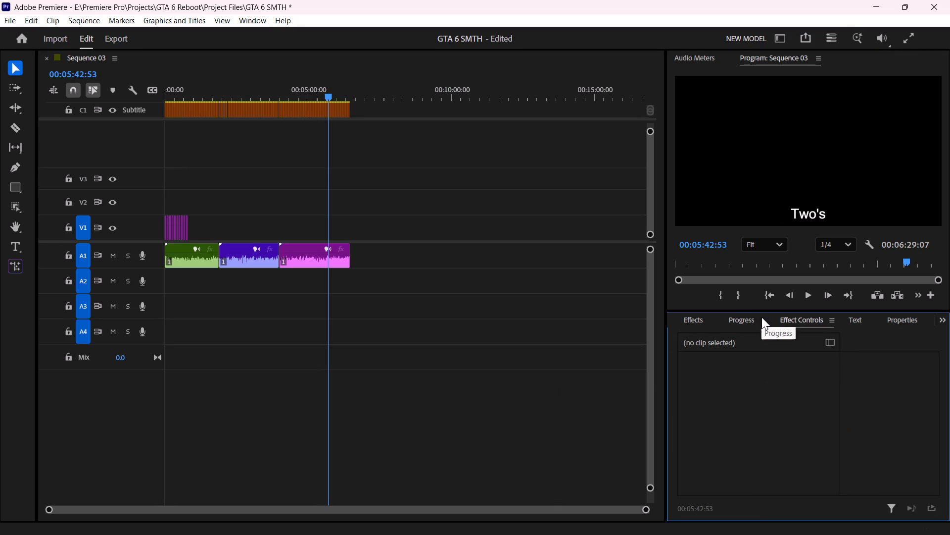
scroll(761, 317, up, 4)
click(735, 319)
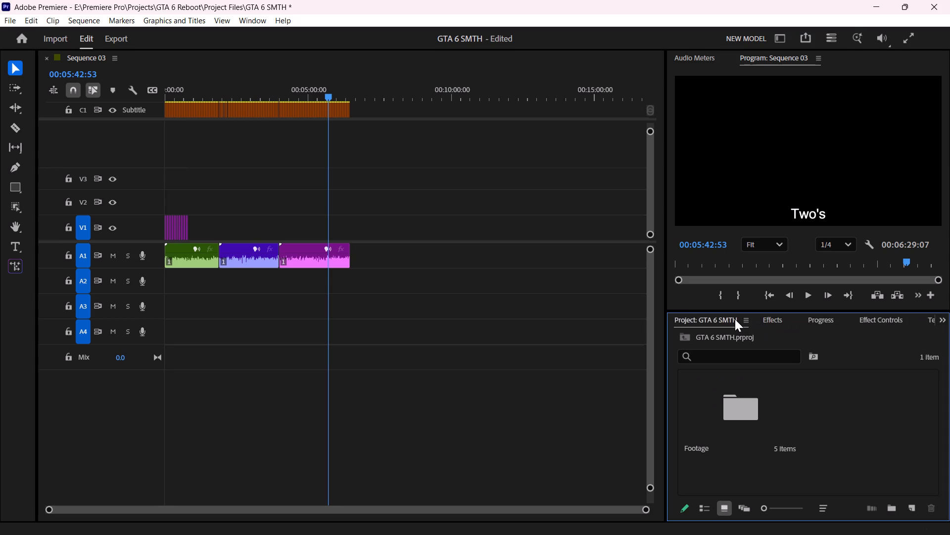
double_click(732, 415)
scroll(758, 406, down, 1)
double_click(737, 393)
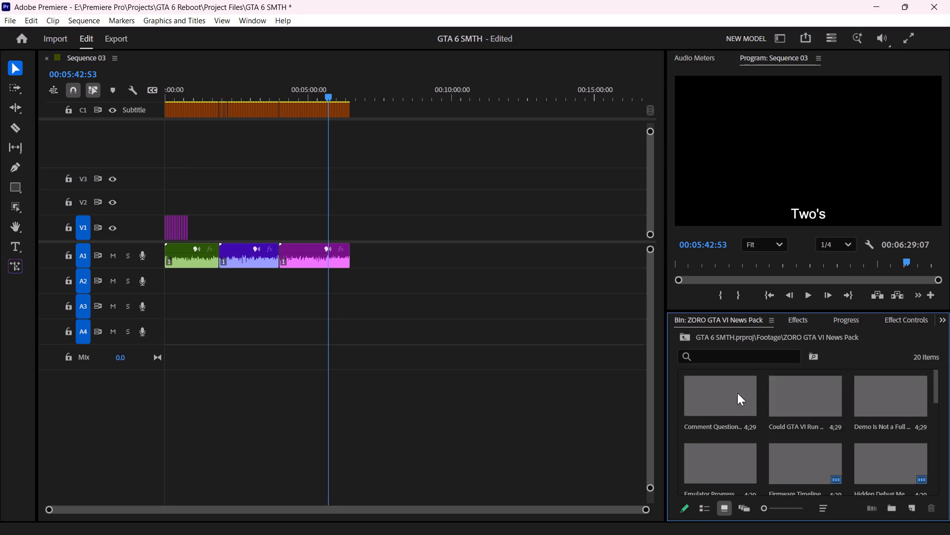
click(815, 460)
drag(815, 460, 409, 236)
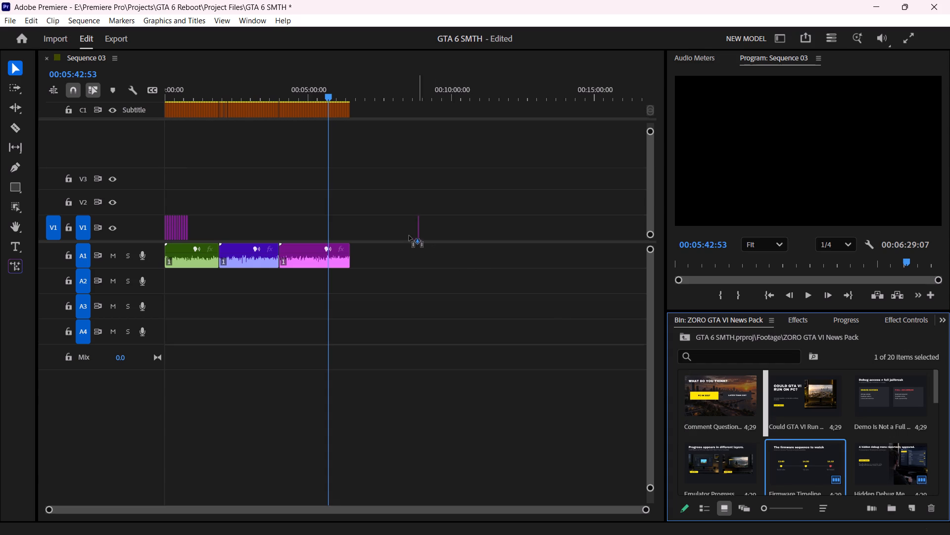
drag(409, 236, 326, 219)
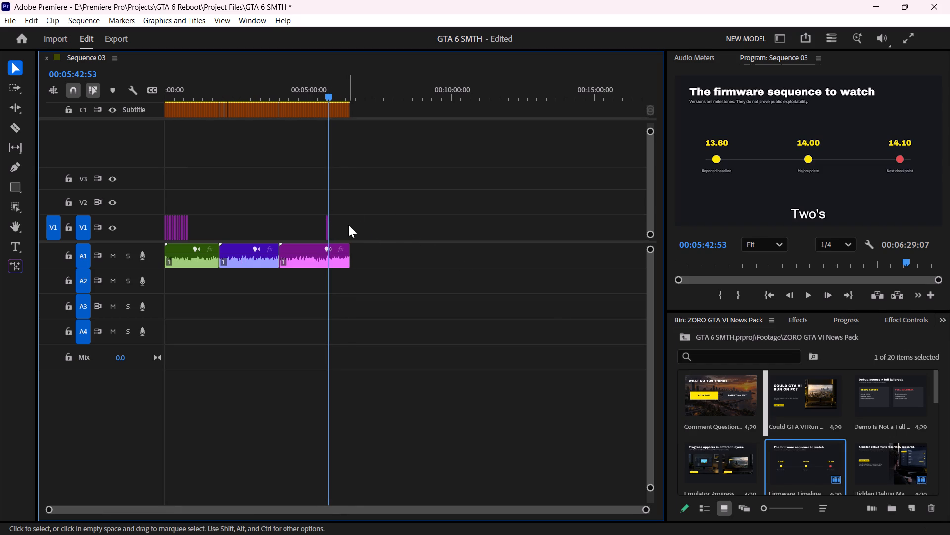
Play the narration after the Firmware Timeline clip, then replay from 00:05:34:02 into the clip to check how it matches the voice-over.
key(space)
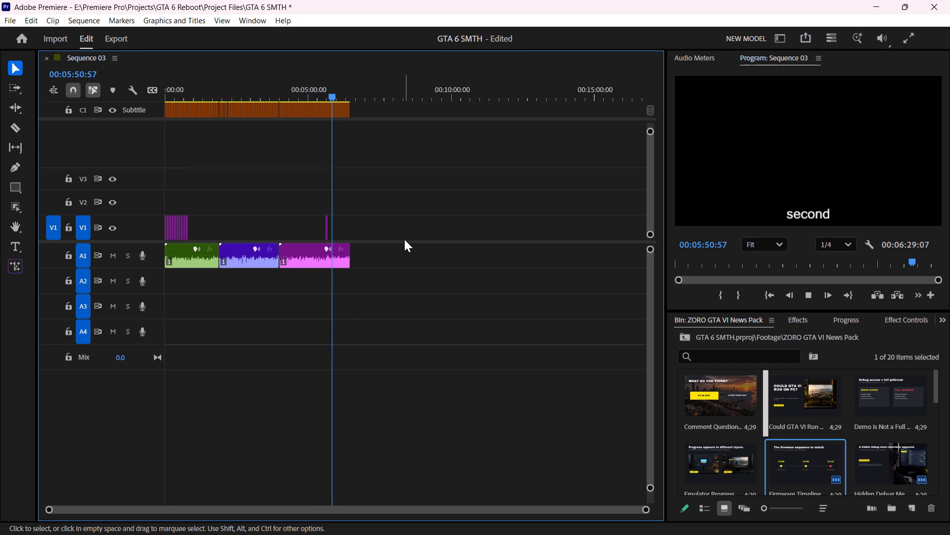
key(space)
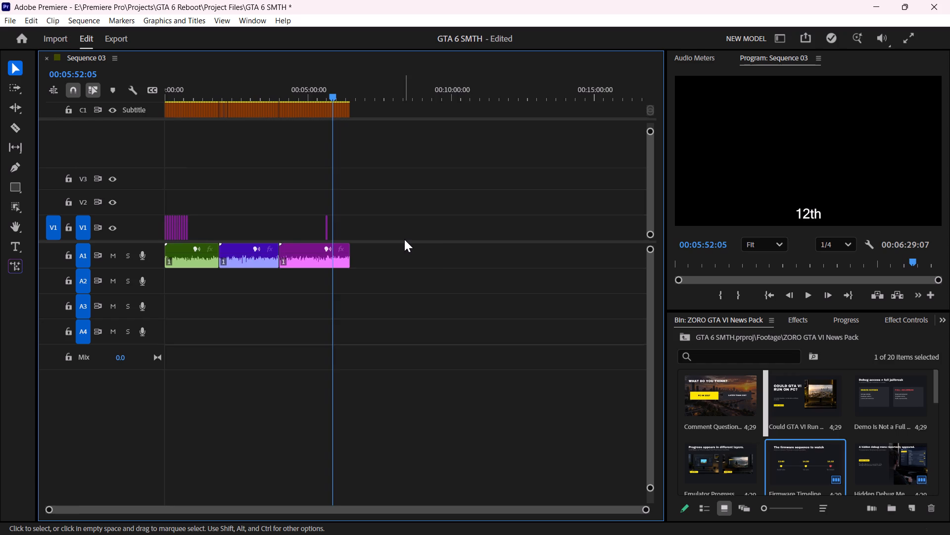
text(===)
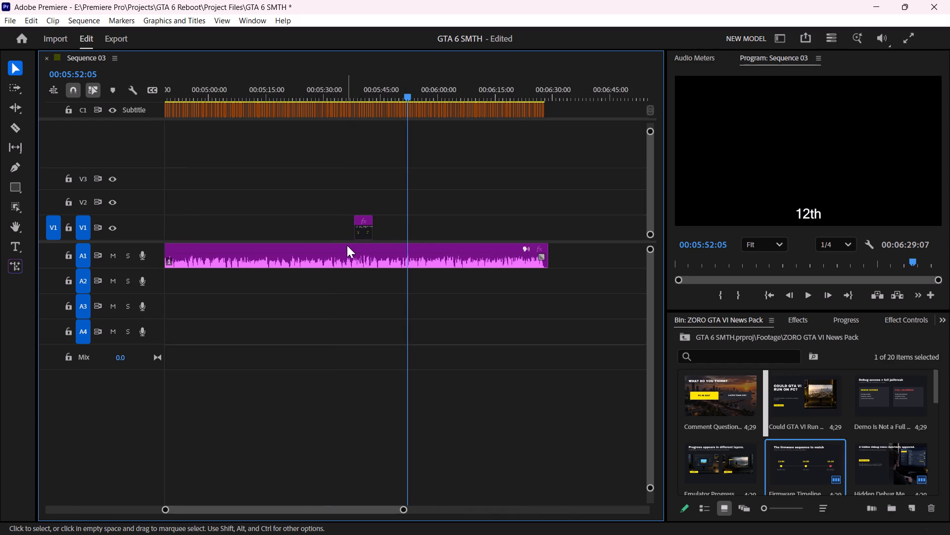
click(340, 92)
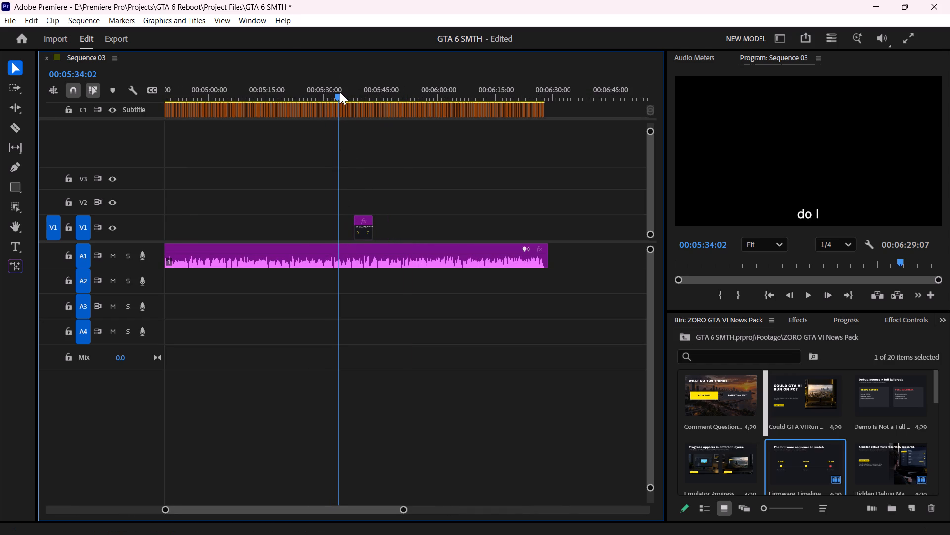
key(space)
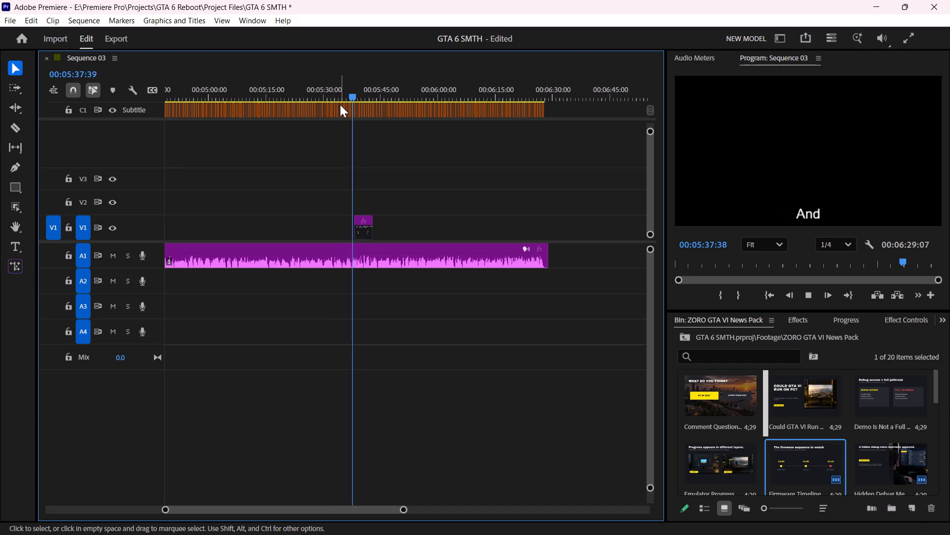
key(space)
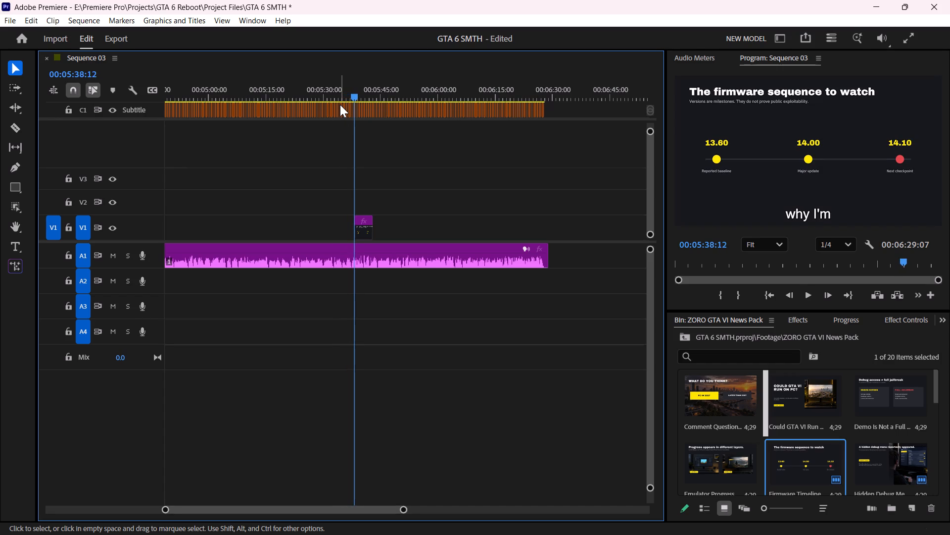
key(space)
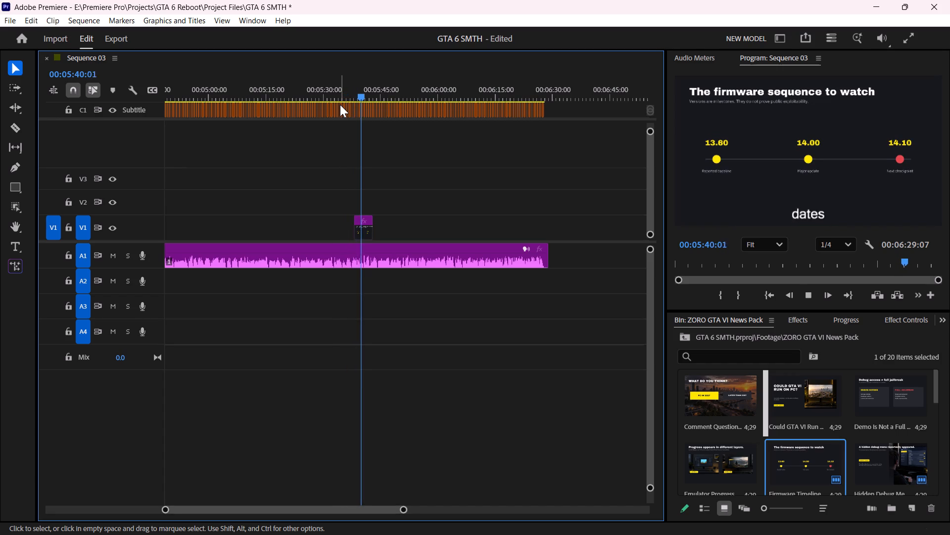
key(space)
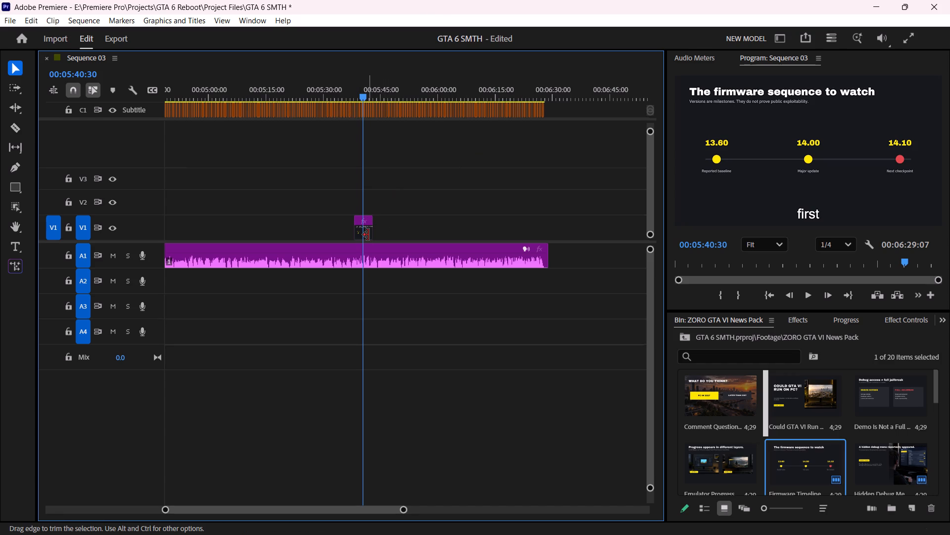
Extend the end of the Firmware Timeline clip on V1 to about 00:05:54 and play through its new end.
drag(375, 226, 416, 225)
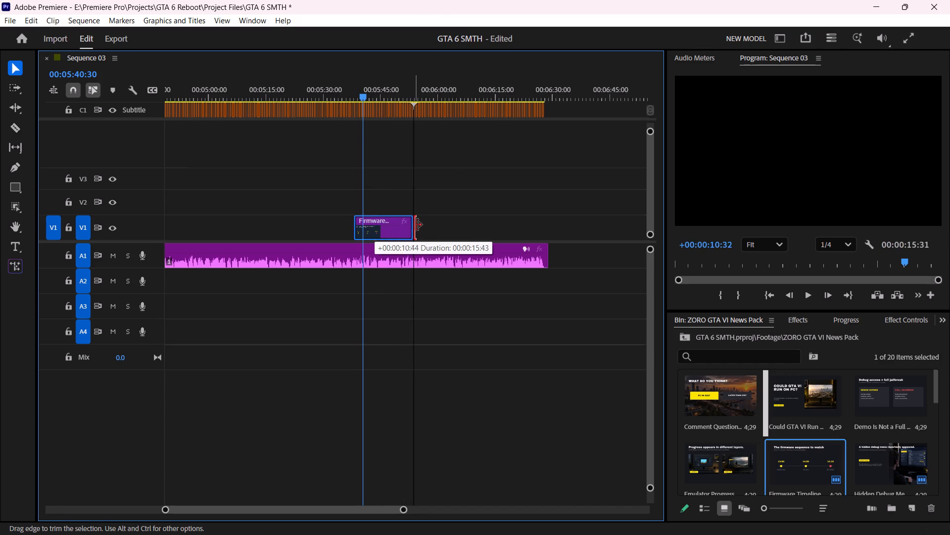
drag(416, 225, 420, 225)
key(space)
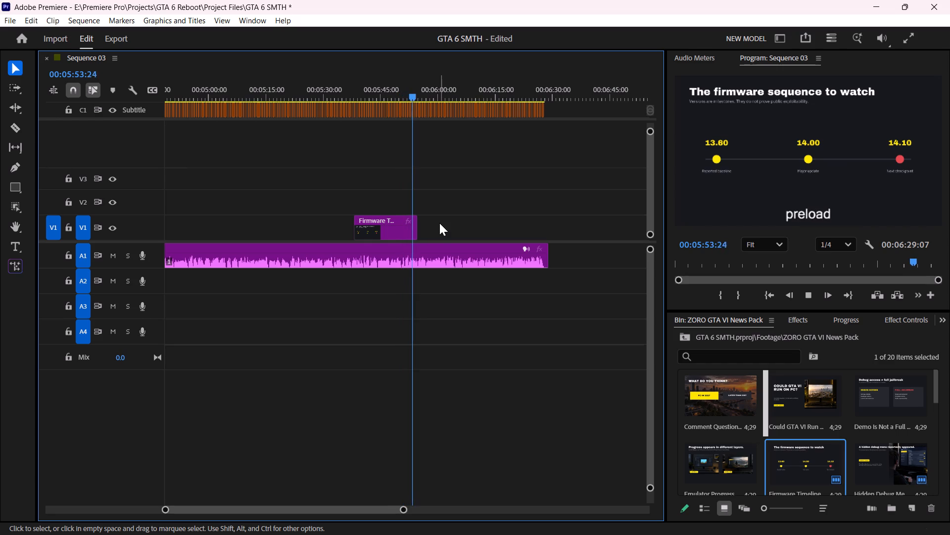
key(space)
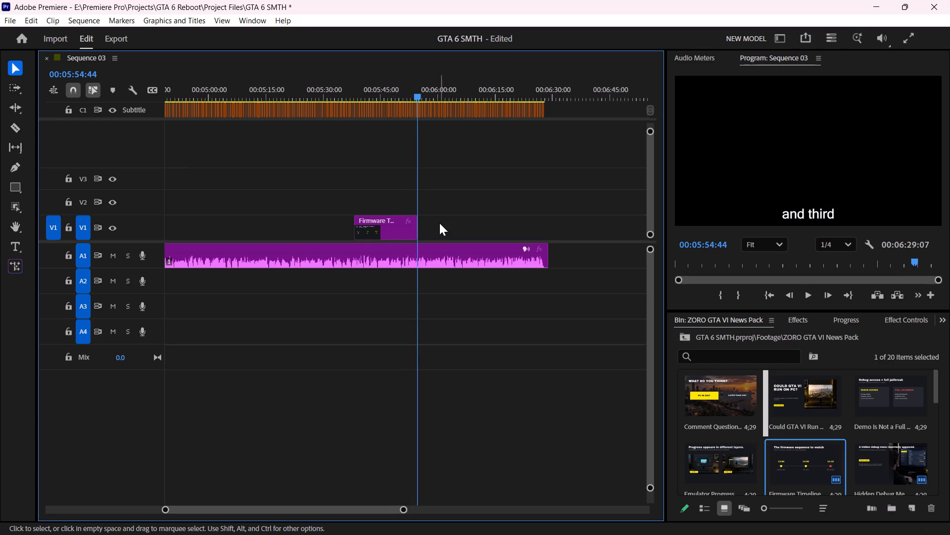
Place the Three Dates to Watch graphic from the ZORO GTA VI News Pack bin on V2, above the Firmware Timeline clip.
scroll(506, 237, down, 1)
scroll(812, 421, down, 4)
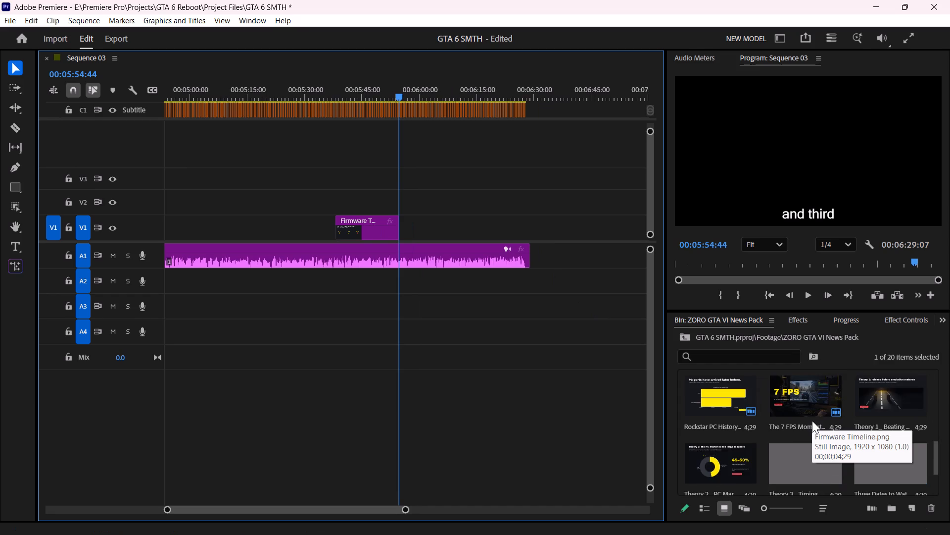
scroll(812, 421, up, 1)
scroll(812, 421, down, 1)
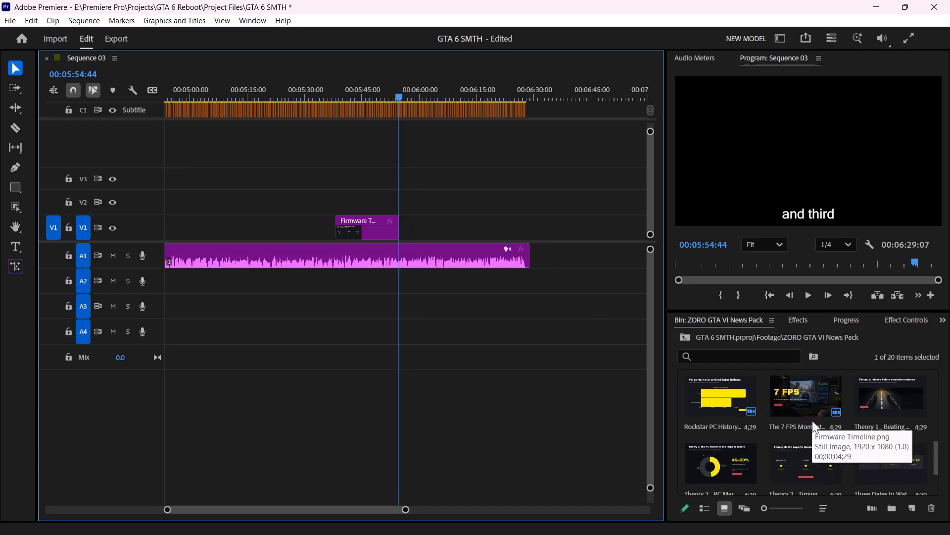
scroll(812, 421, down, 1)
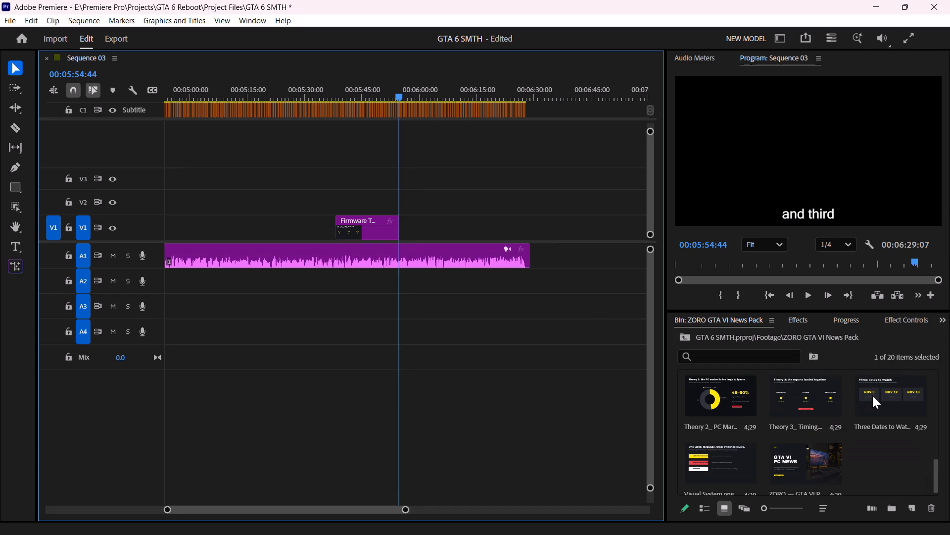
click(872, 396)
drag(872, 396, 554, 252)
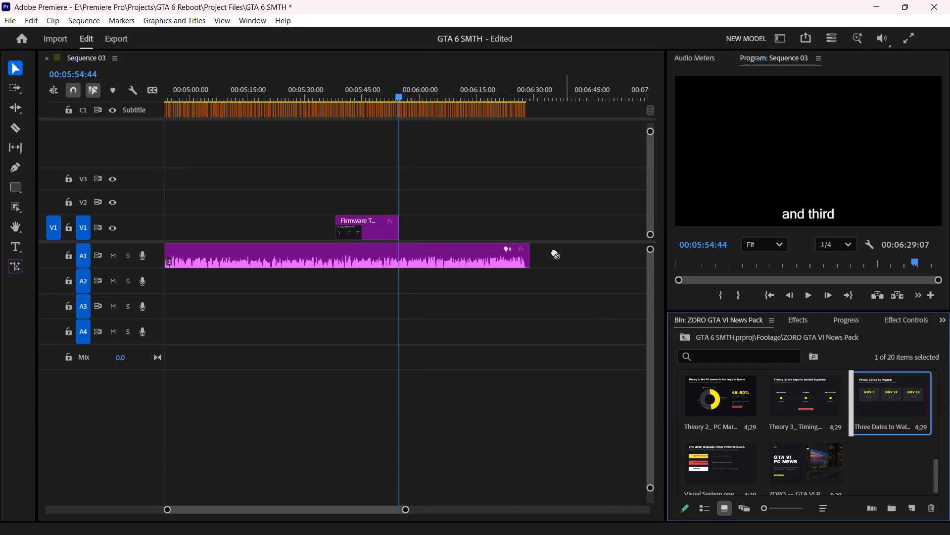
drag(554, 252, 359, 200)
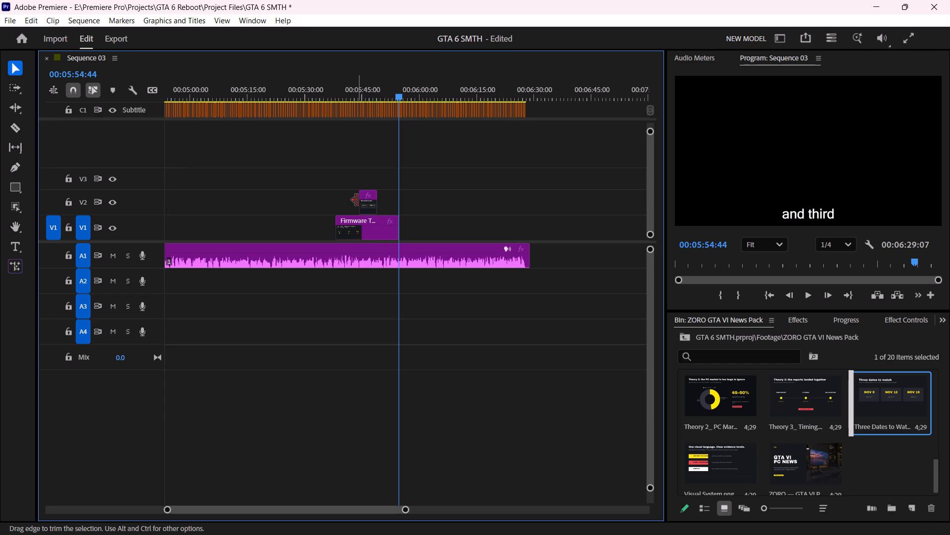
Extend both ends of the Three Dates to Watch clip on V2 to span the Firmware Timeline clip below it.
drag(356, 200, 332, 198)
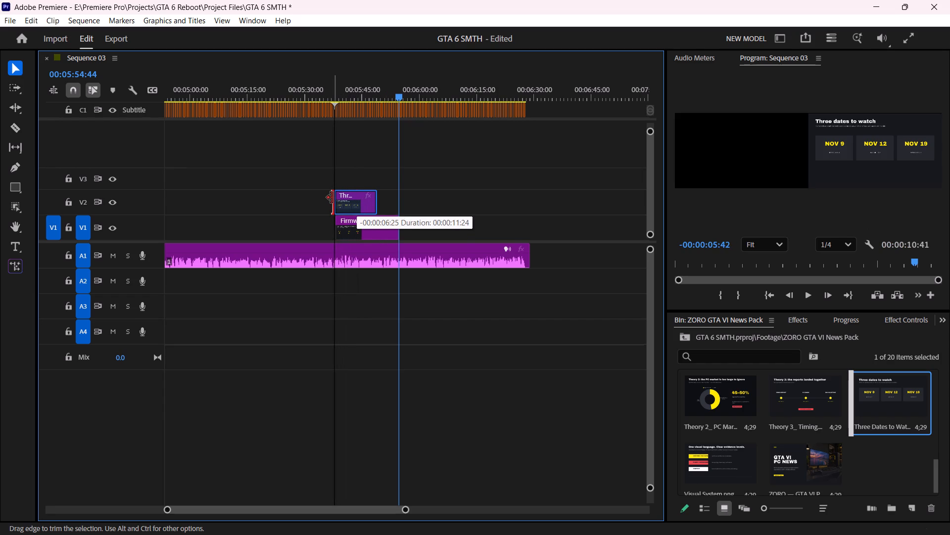
drag(332, 198, 332, 198)
drag(382, 206, 405, 213)
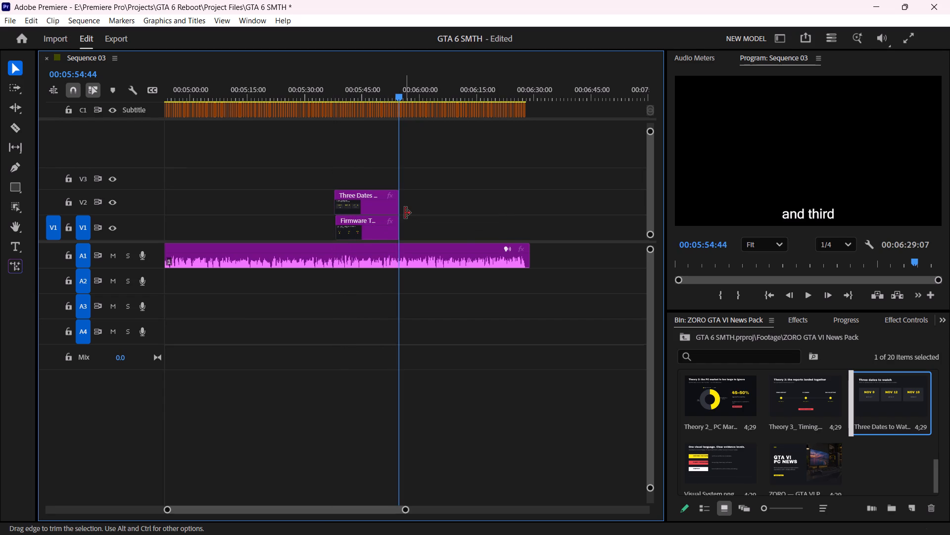
Replace the Firmware Timeline clip on V1 by deleting it and moving the Three Dates to Watch clip down from V2.
click(384, 237)
key(BackSpace)
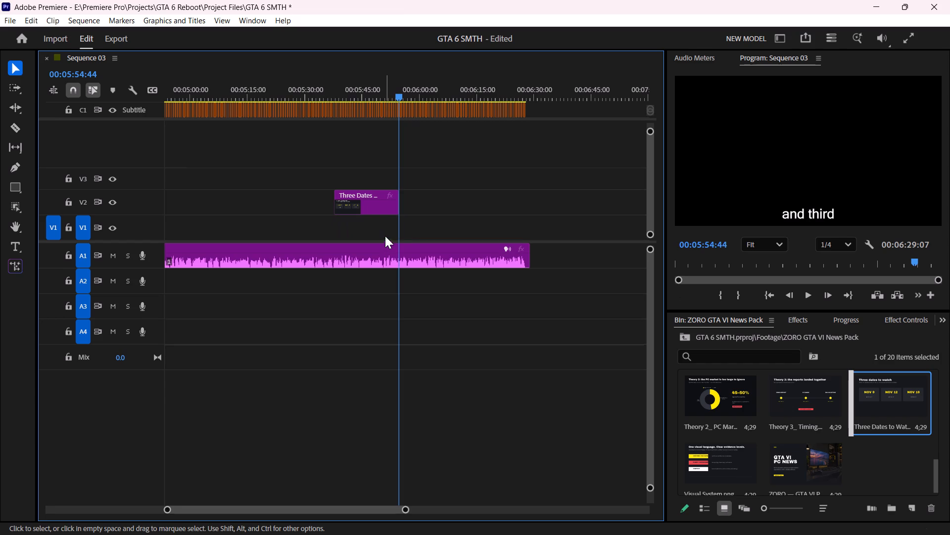
click(379, 207)
key(Down)
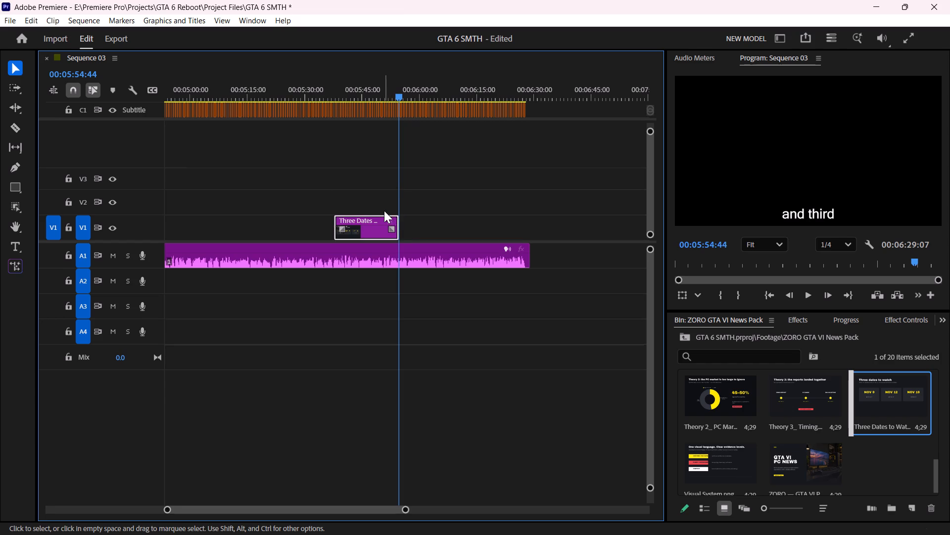
click(455, 206)
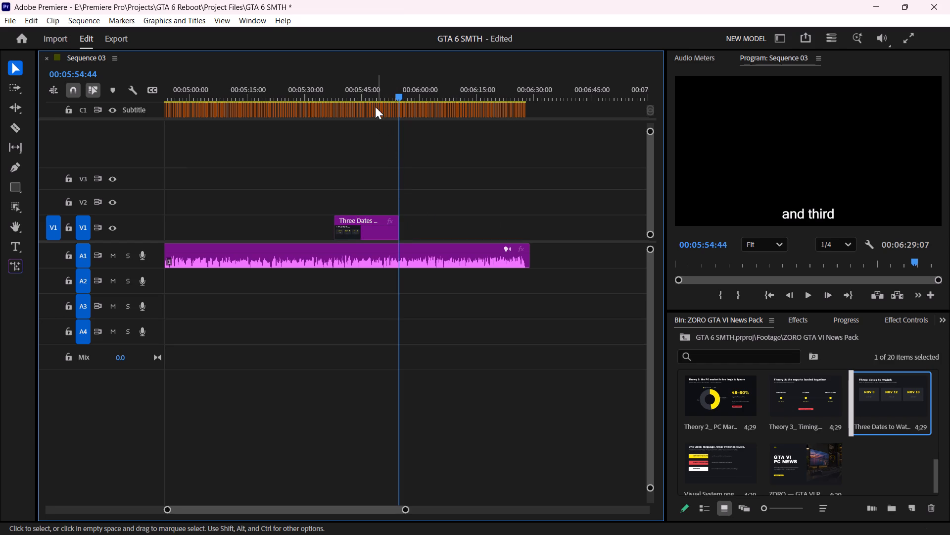
Play from about 00:05:45 to the end of the dates narration and extend the Three Dates to Watch clip to 00:05:57:10.
click(362, 97)
key(space)
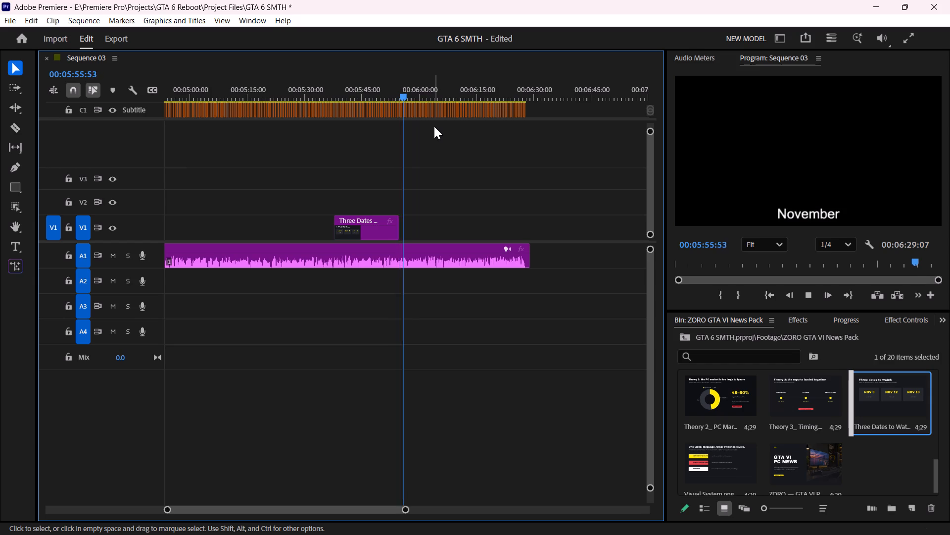
key(space)
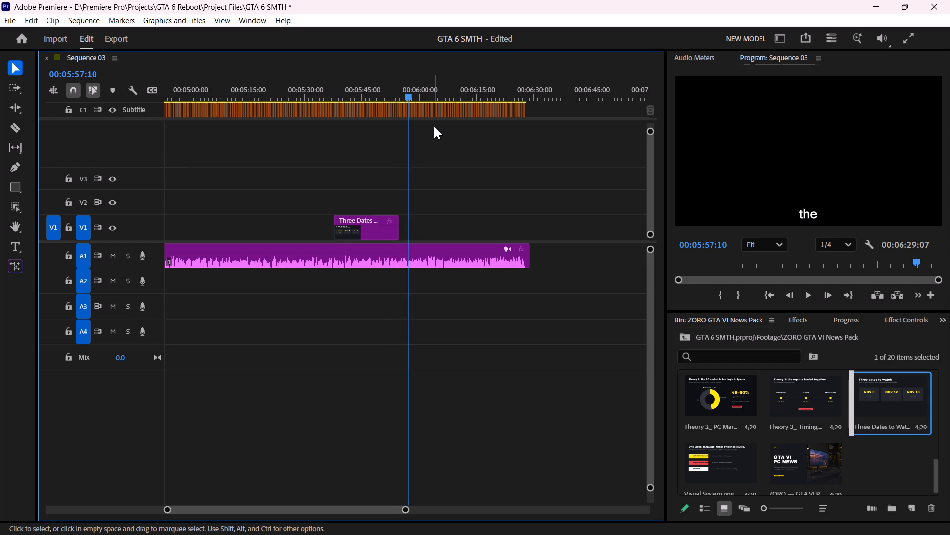
drag(399, 227, 409, 229)
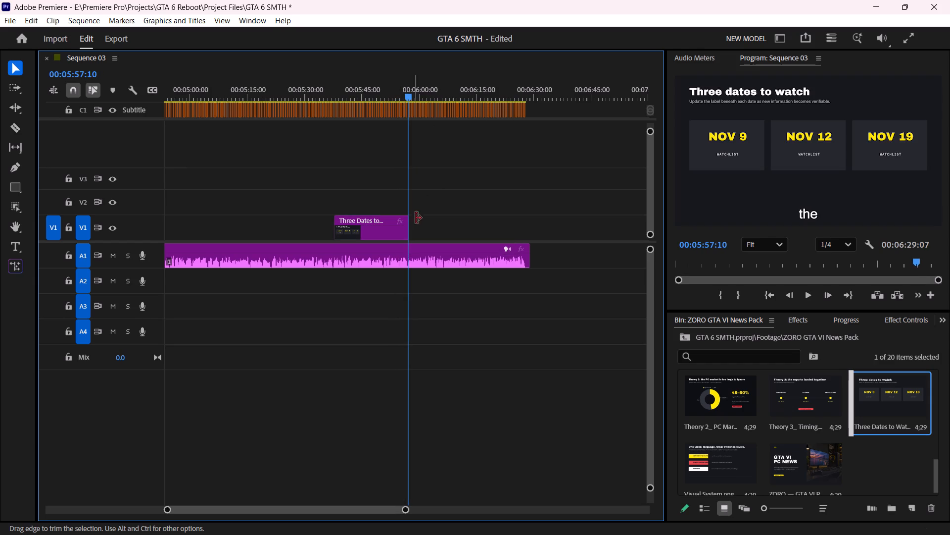
Play Sequence 03 onward from 00:05:57:10 and stop at 00:06:12:47 to find where the next graphic fits.
key(space)
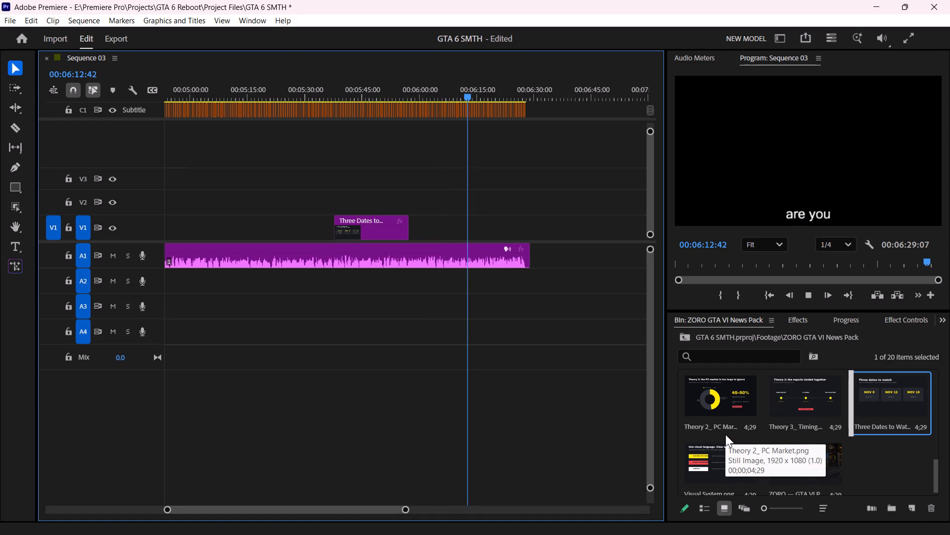
key(space)
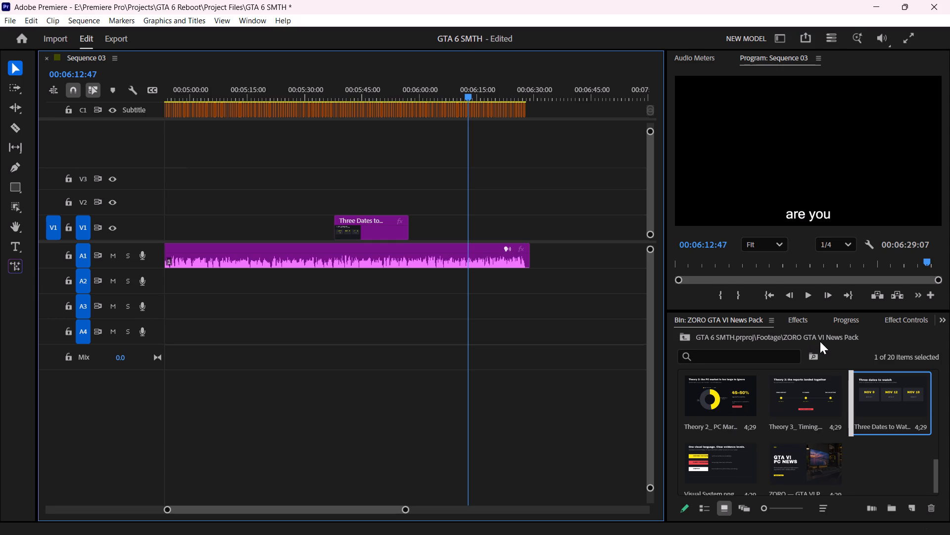
Maximize the ZORO GTA VI News Pack bin to look through its graphics for one matching the narration.
click(886, 339)
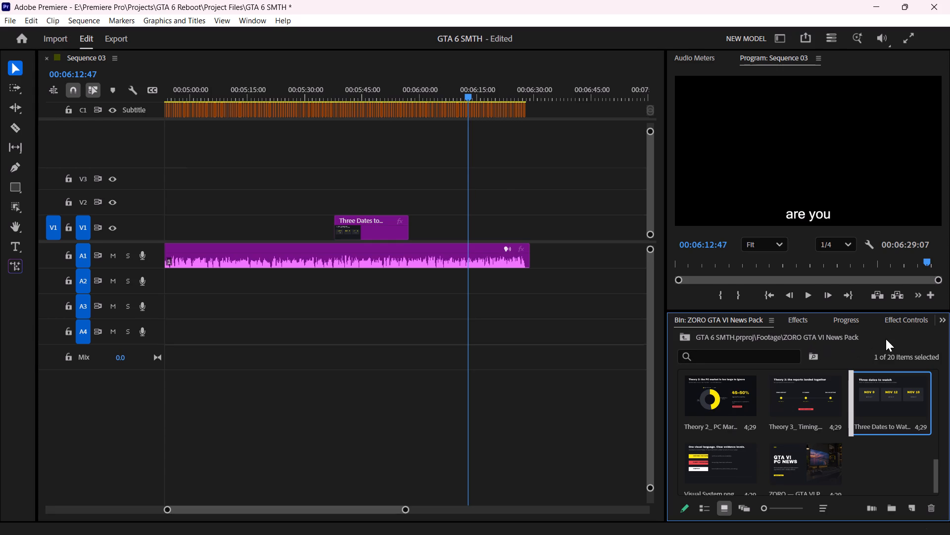
key(grave)
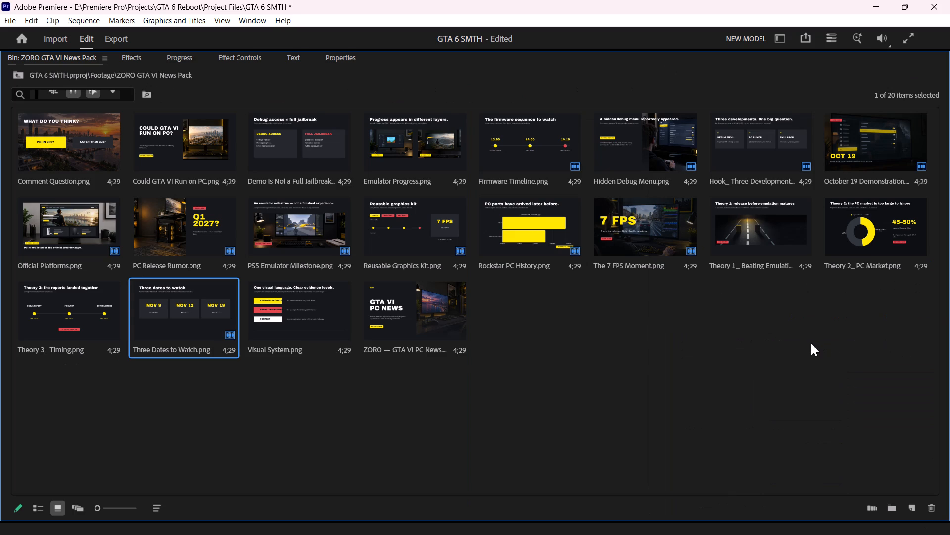
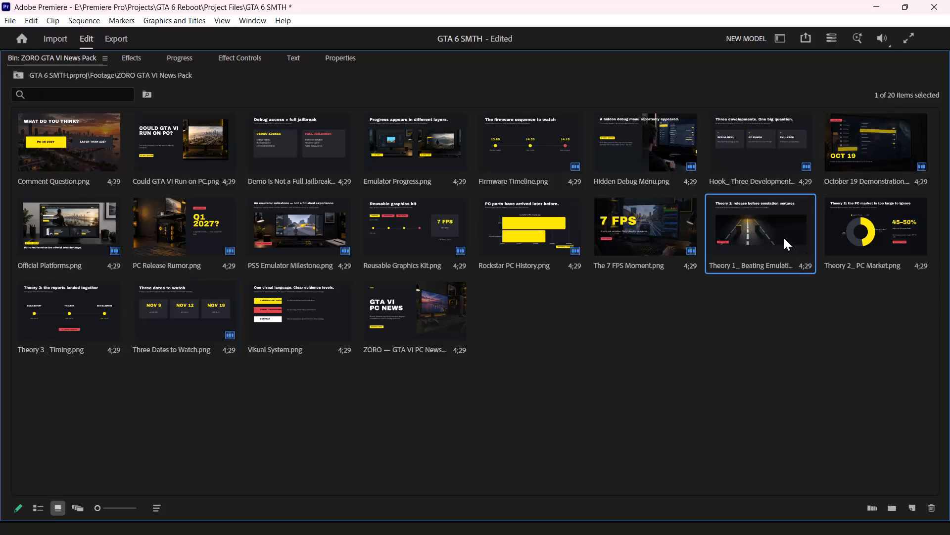
Play through the narration while examining the ZORO GTA VI News Pack graphics for ones that match it, ending with the Hook_ Three Developments image selected.
key(space)
key(i)
key(space)
key(space)
key(space)
key(space)
key(space)
key(space)
key(space)
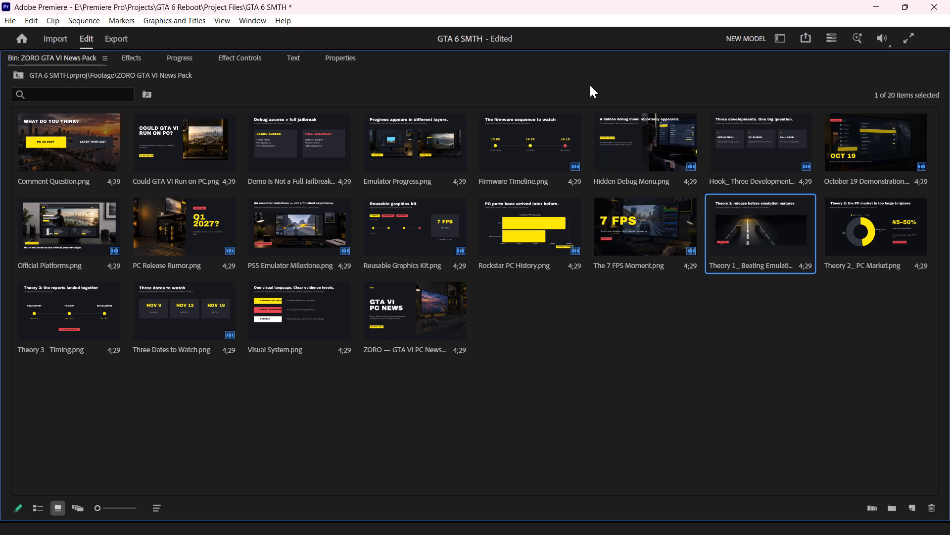
key(space)
click(794, 138)
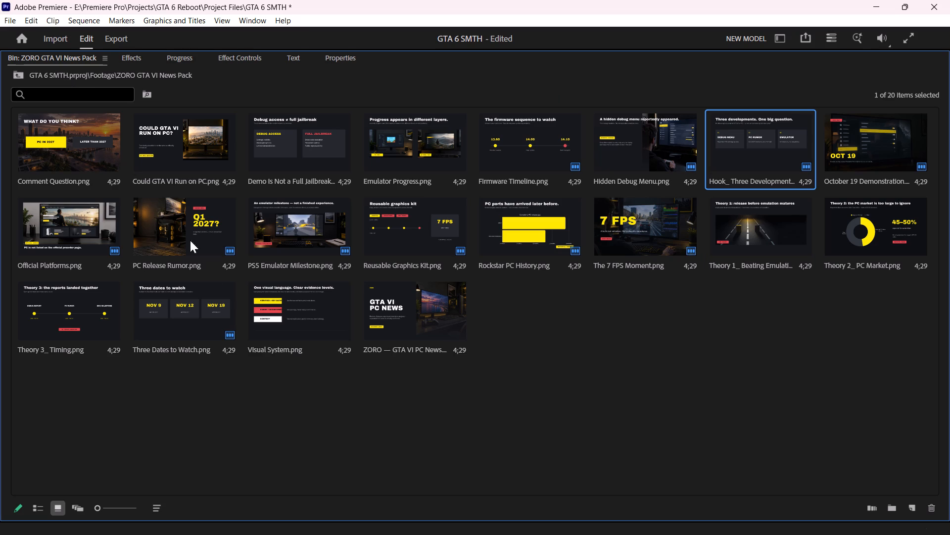
key(grave)
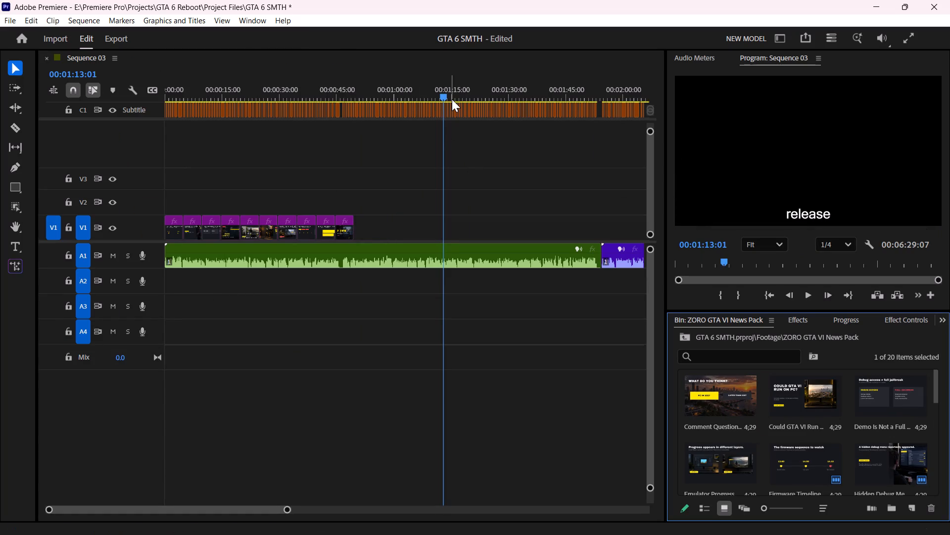
Replace the Firmware Timeline clip at the start of V1 with the Hook_ Three Developments graphic.
drag(438, 91, 157, 145)
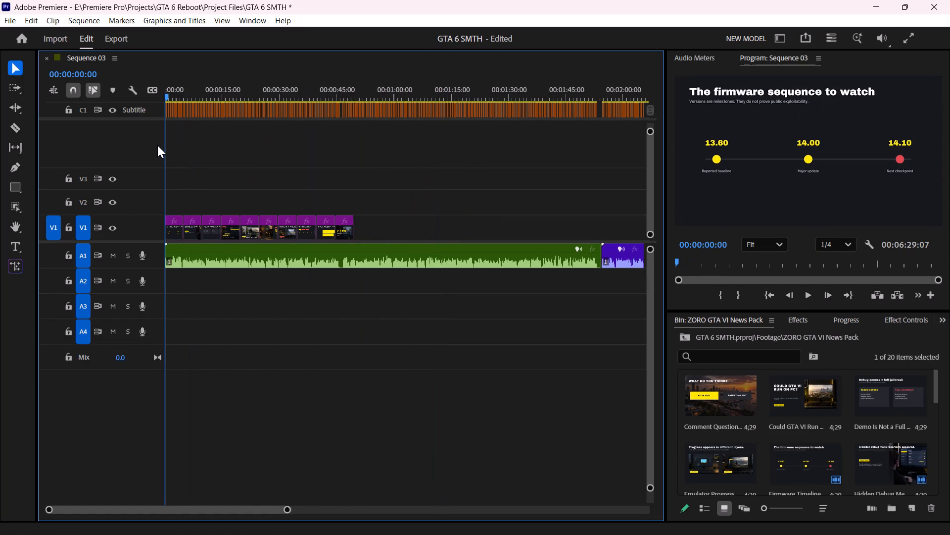
key(space)
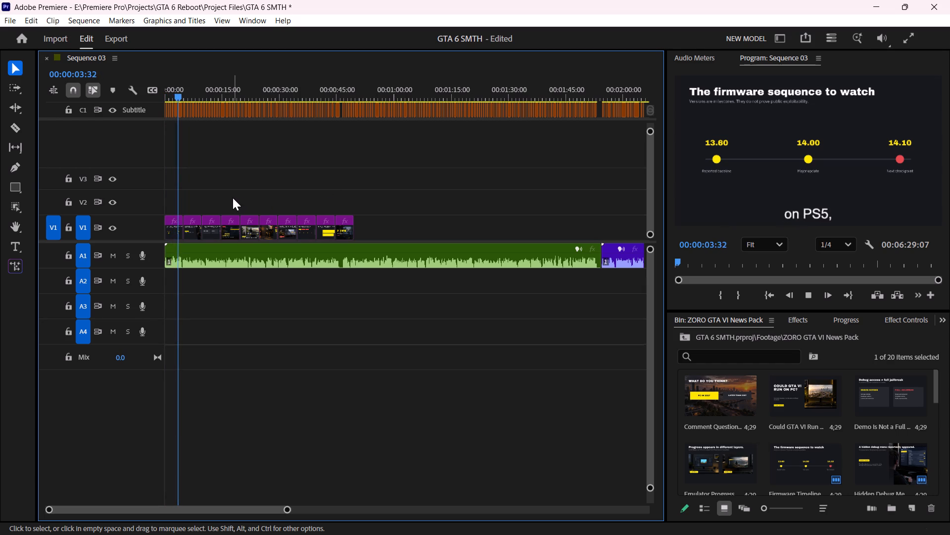
key(space)
click(173, 230)
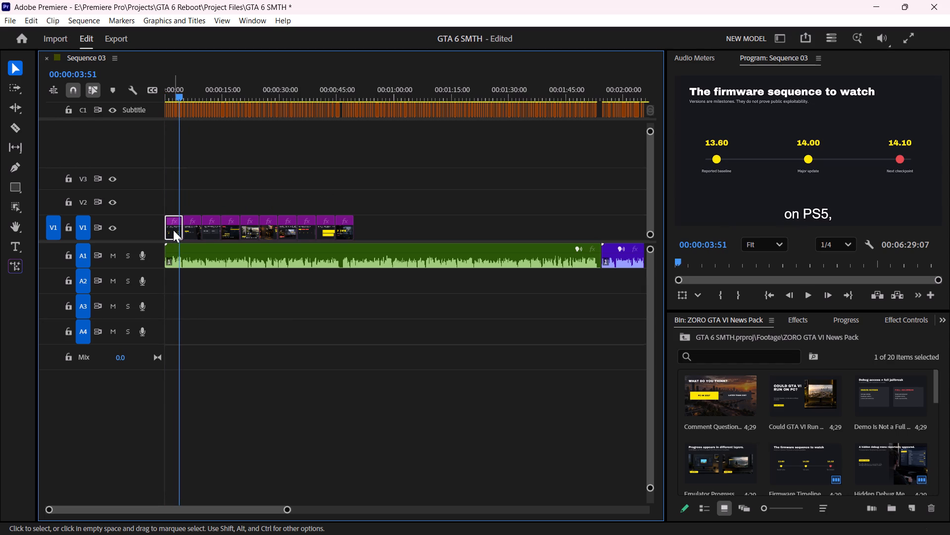
key(BackSpace)
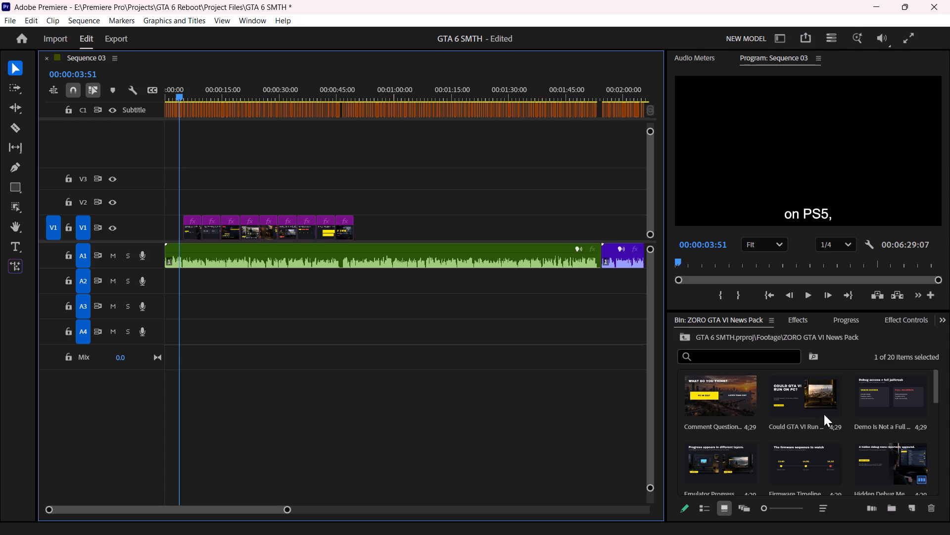
scroll(759, 405, down, 1)
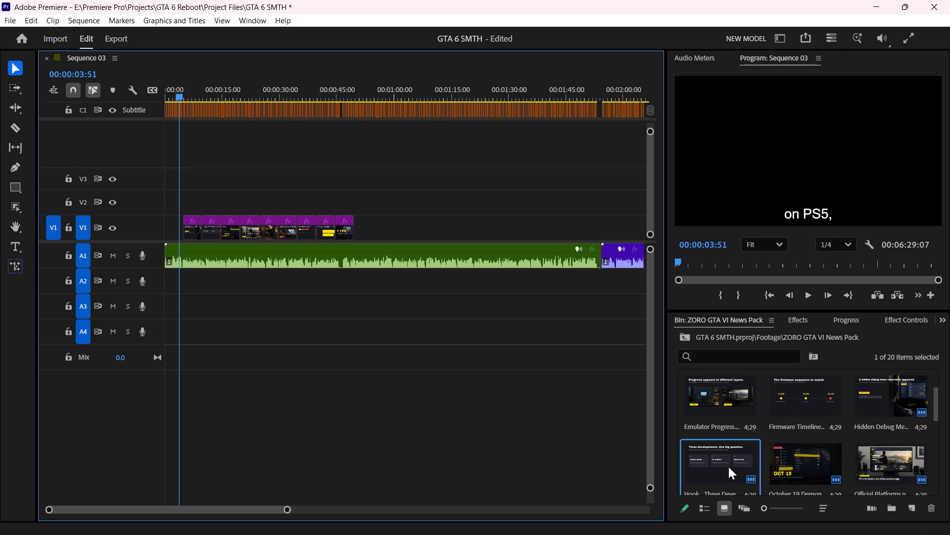
drag(728, 467, 163, 222)
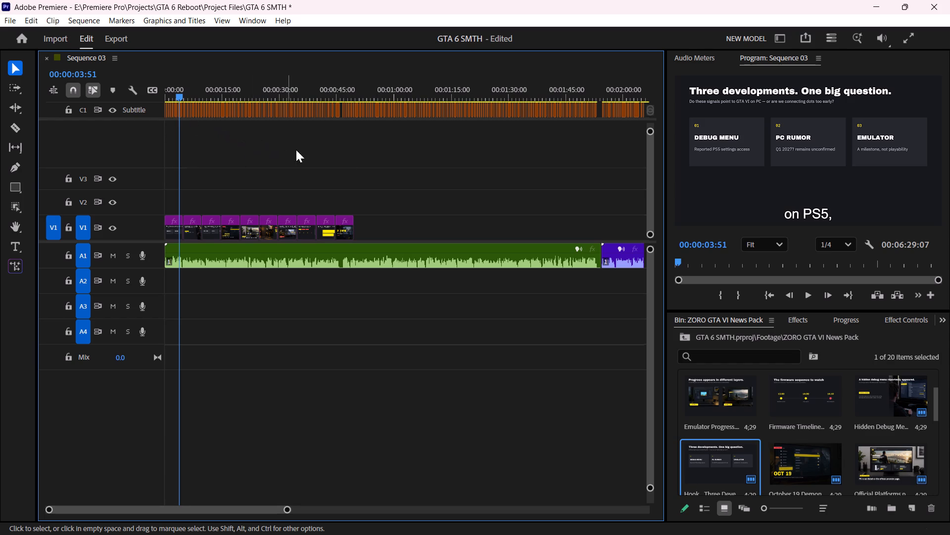
Play on to 00:00:11:09 and delete the second Three Developments clip, after the Hidden Debug Menu clip on V1.
key(space)
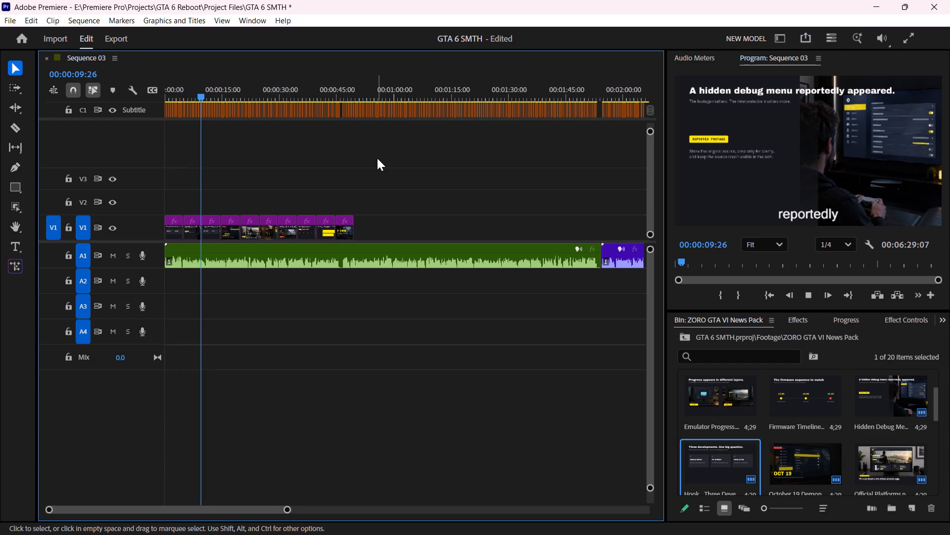
key(space)
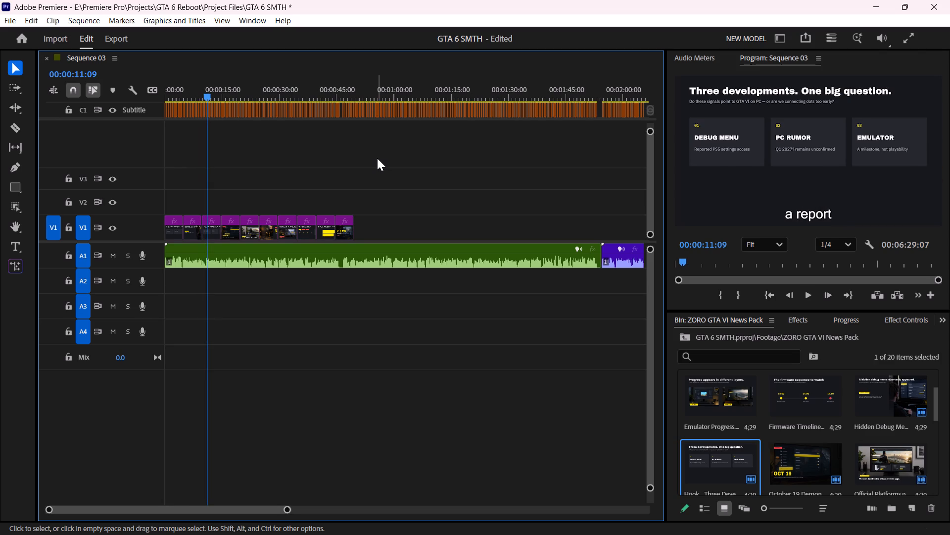
click(210, 232)
key(BackSpace)
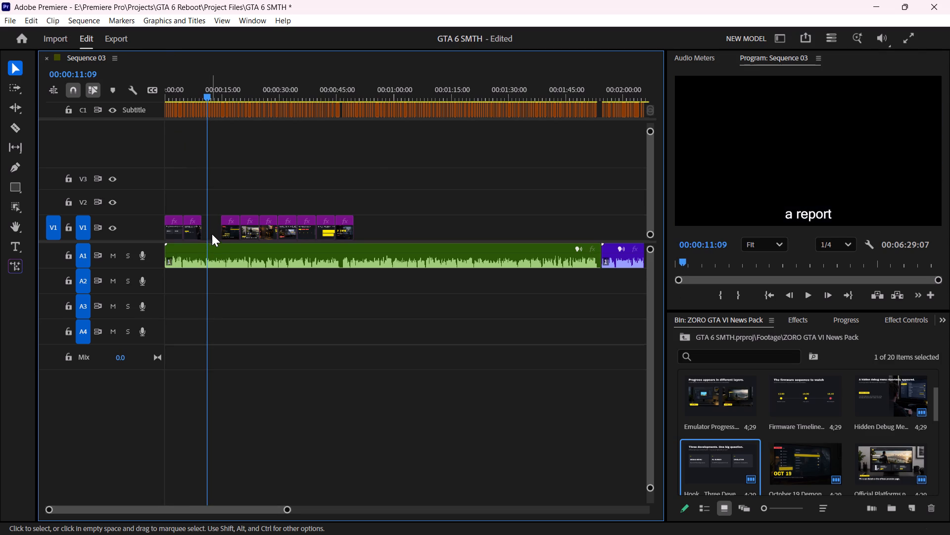
Play on to 00:00:15:57 and replace the October 19 Demonstration clip on V1 with PC Release Rumor.png.
key(space)
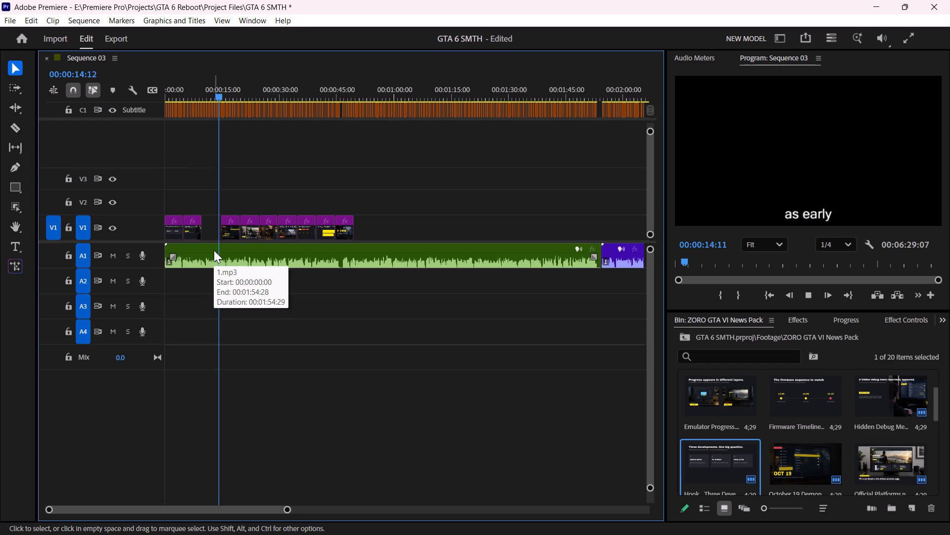
key(space)
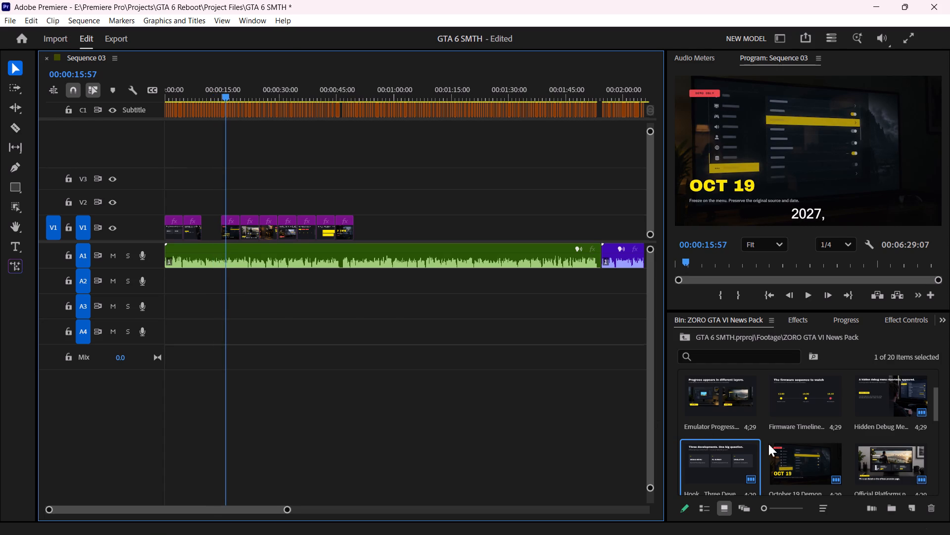
scroll(785, 447, down, 1)
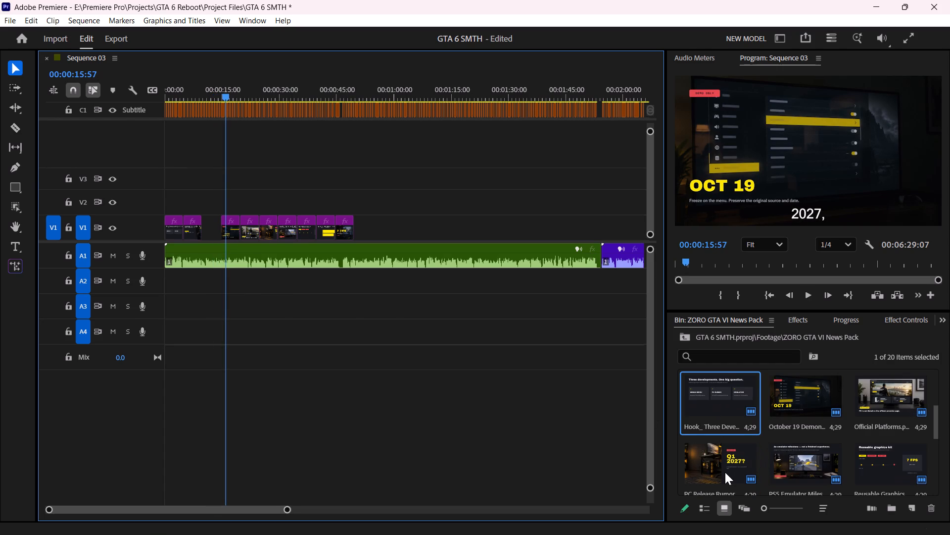
click(725, 470)
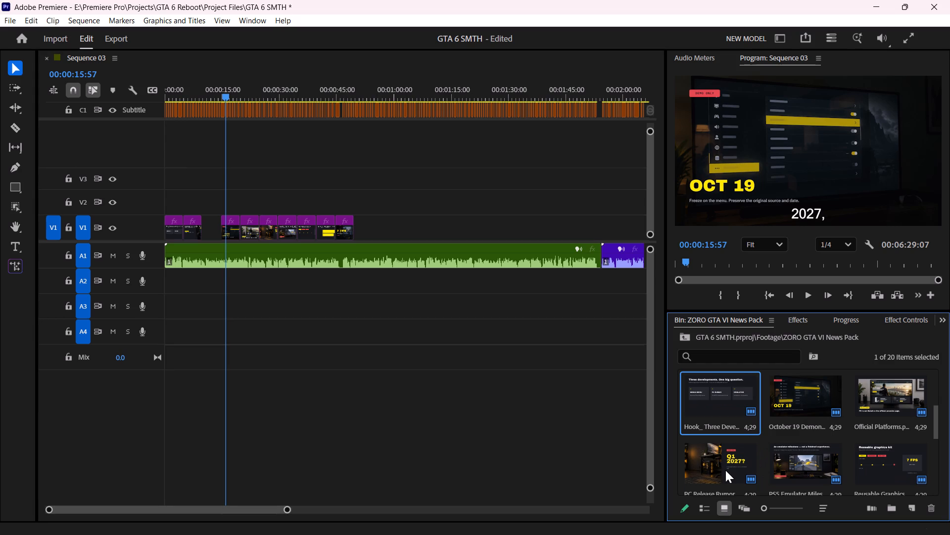
drag(725, 470, 218, 201)
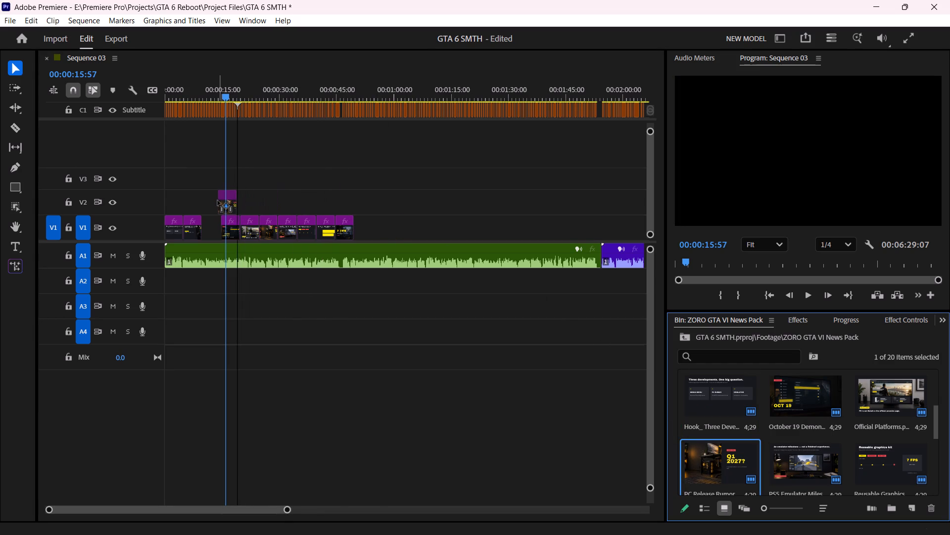
drag(218, 201, 222, 203)
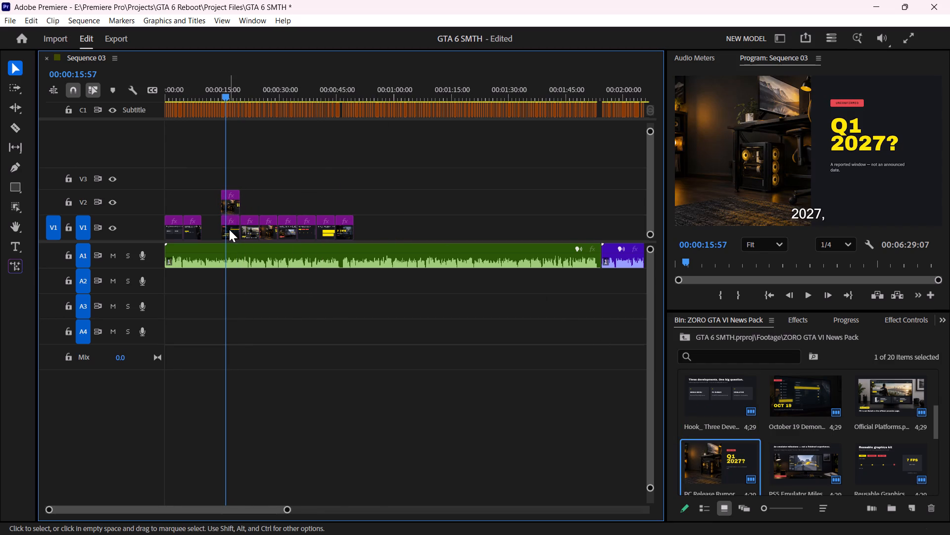
click(229, 229)
key(BackSpace)
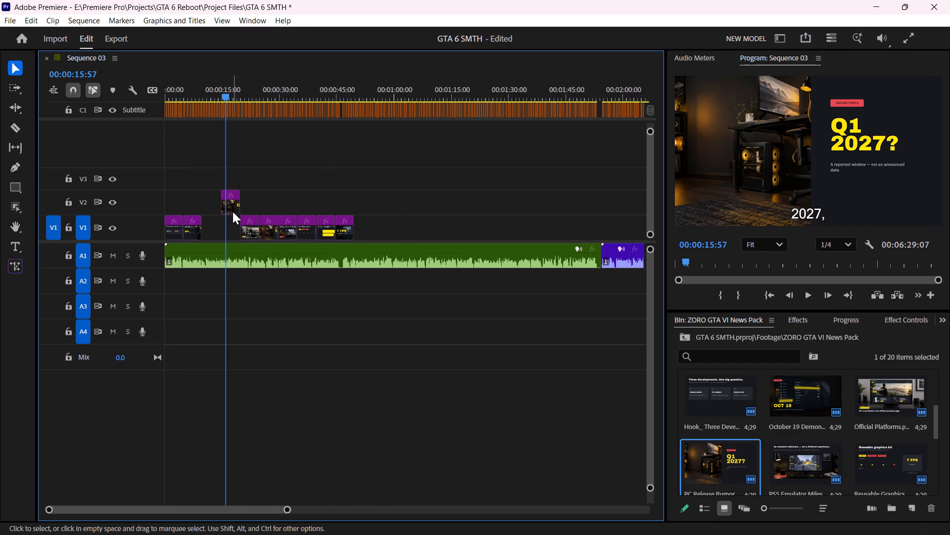
click(232, 208)
key(Down)
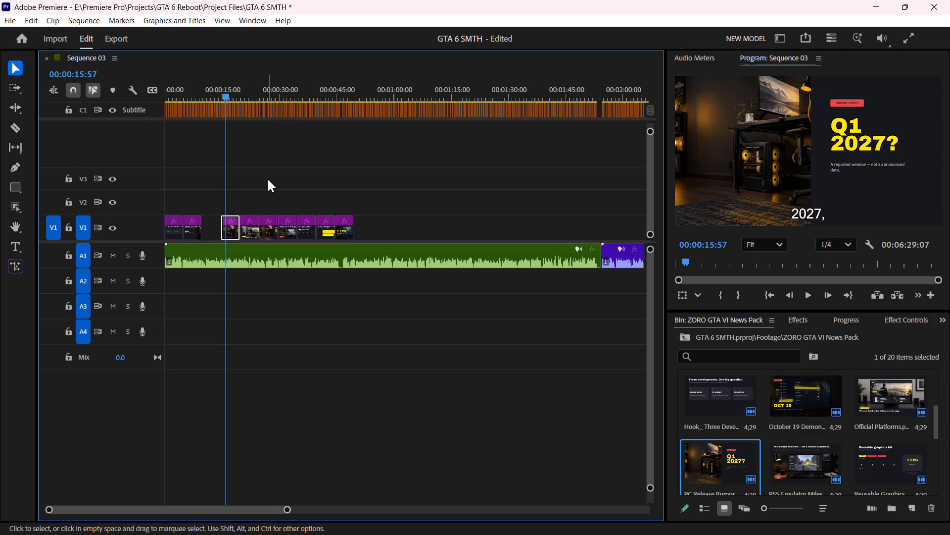
Play on to 00:00:20:31 and replace the Official Platforms clip on V1 with the PS5 Emulator Milestone graphic.
key(space)
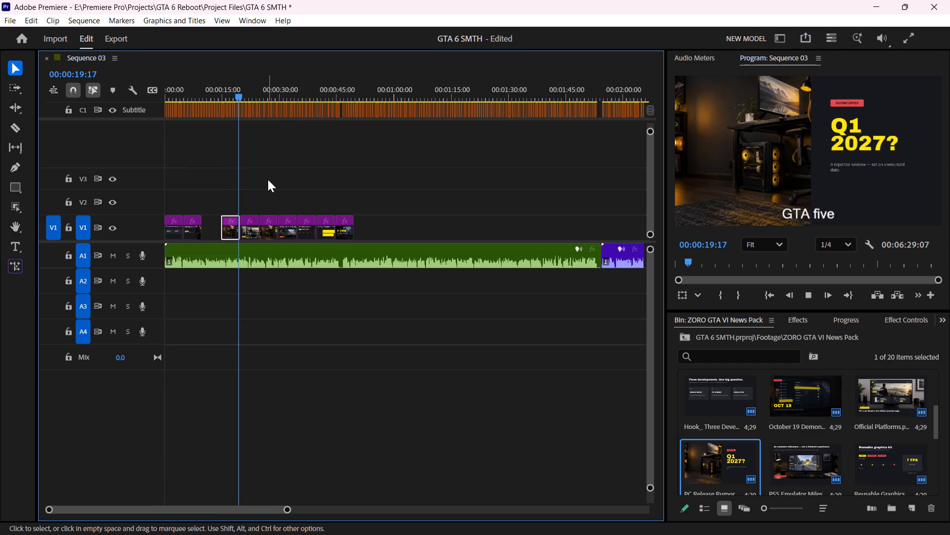
key(space)
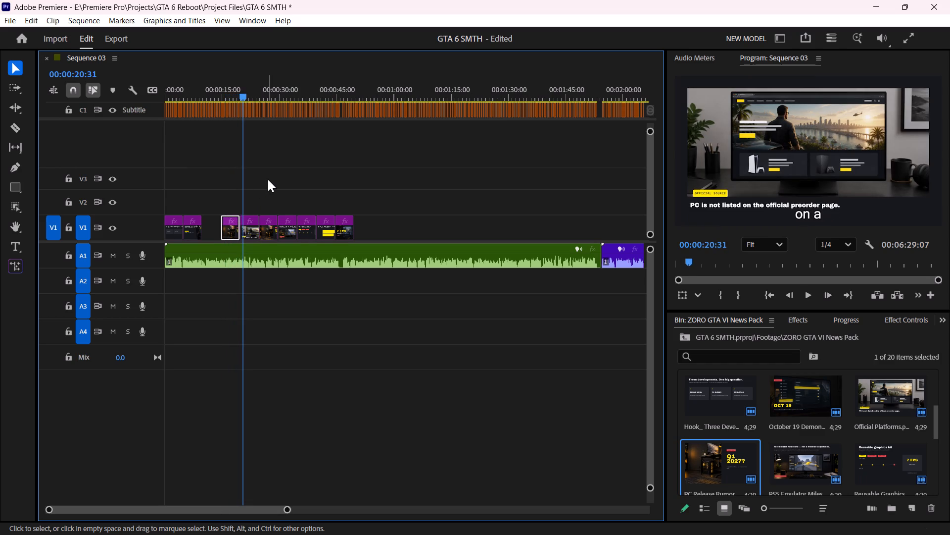
scroll(800, 403, down, 1)
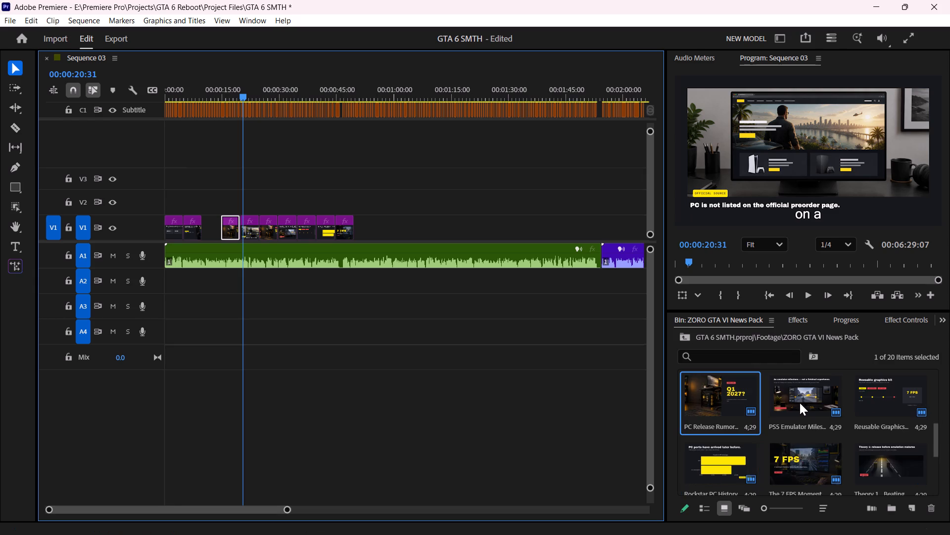
click(802, 404)
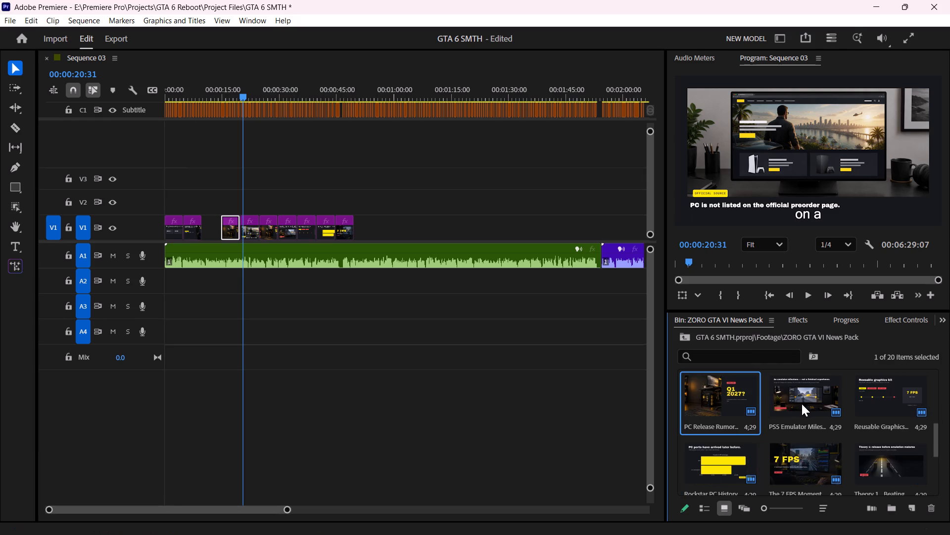
drag(802, 404, 248, 204)
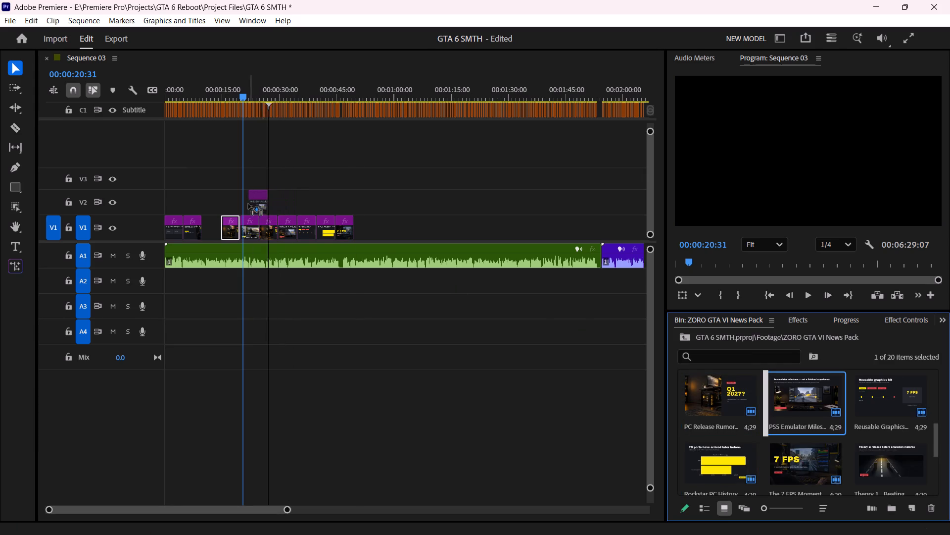
drag(248, 204, 239, 204)
click(256, 225)
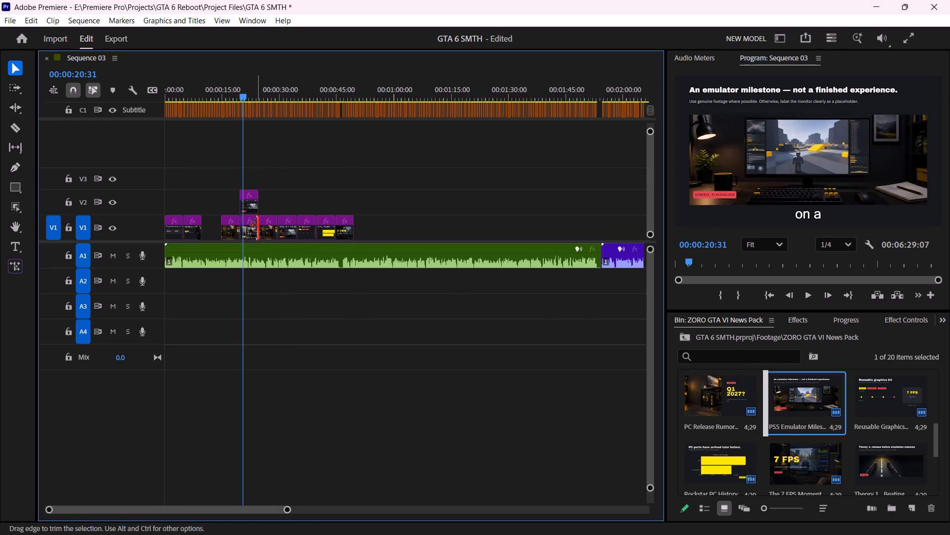
click(254, 227)
click(252, 227)
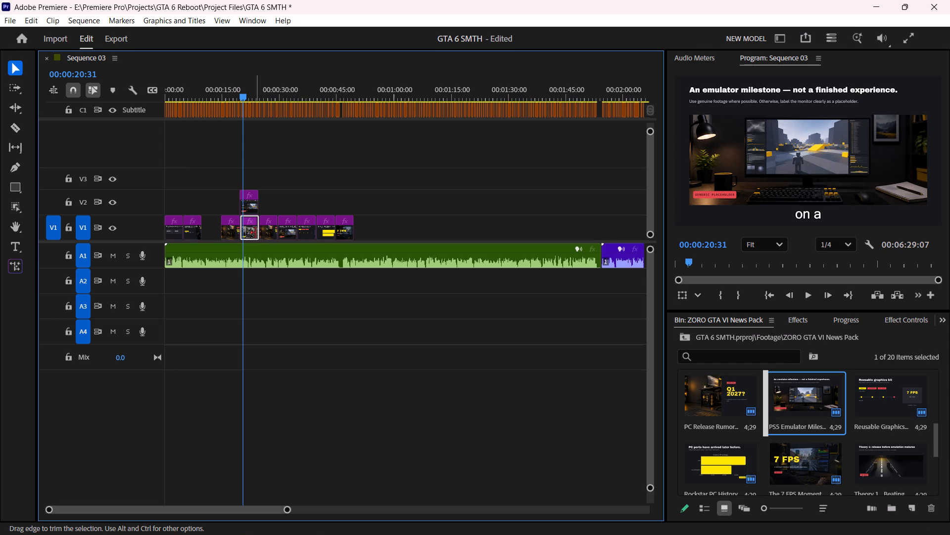
key(BackSpace)
click(251, 202)
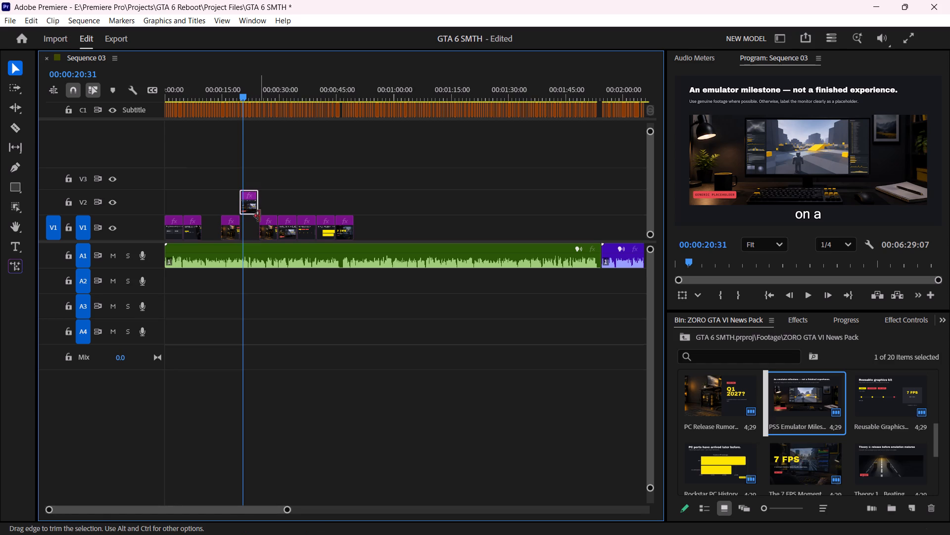
key(Down)
Play on to 00:00:50:00 and add the Theory 1_ Beating graphic to V1, directly after the 7 FPS clip.
key(space)
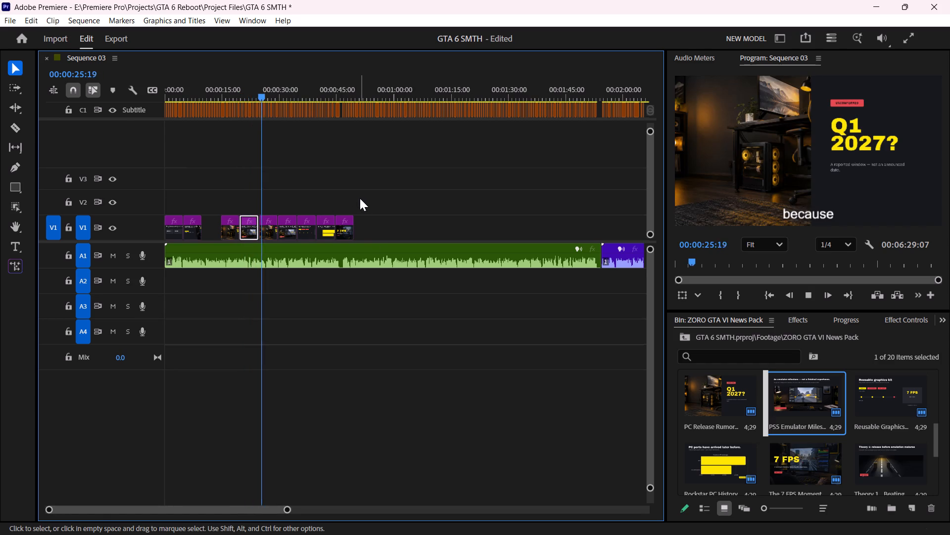
key(space)
key(space)
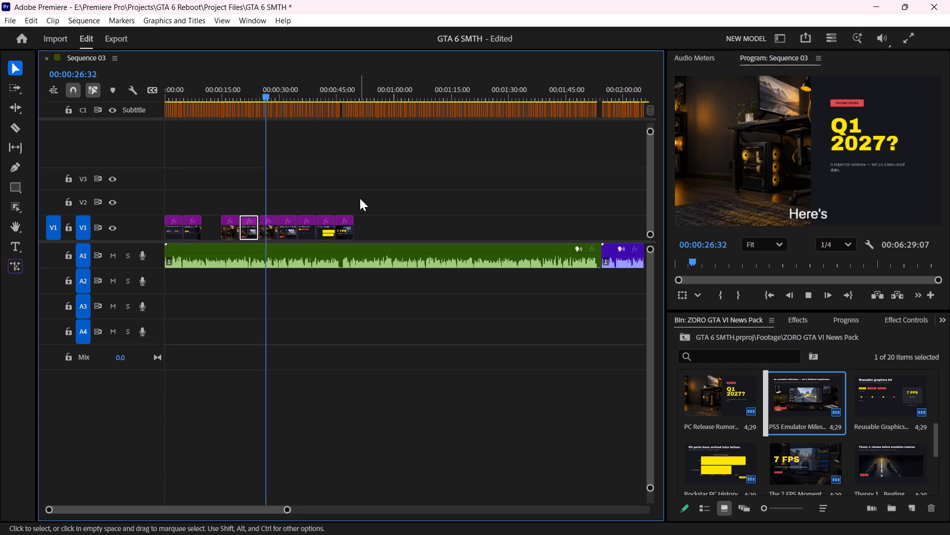
key(space)
key(space)
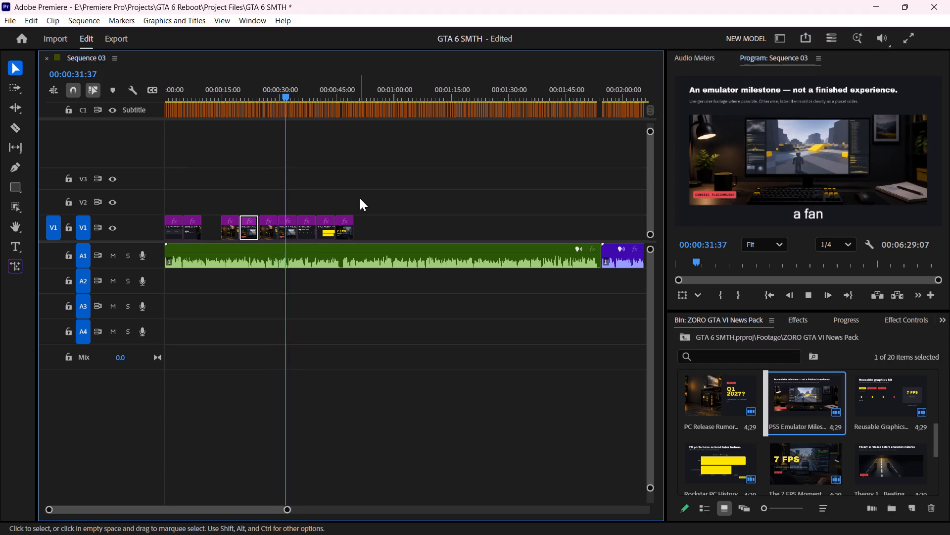
key(space)
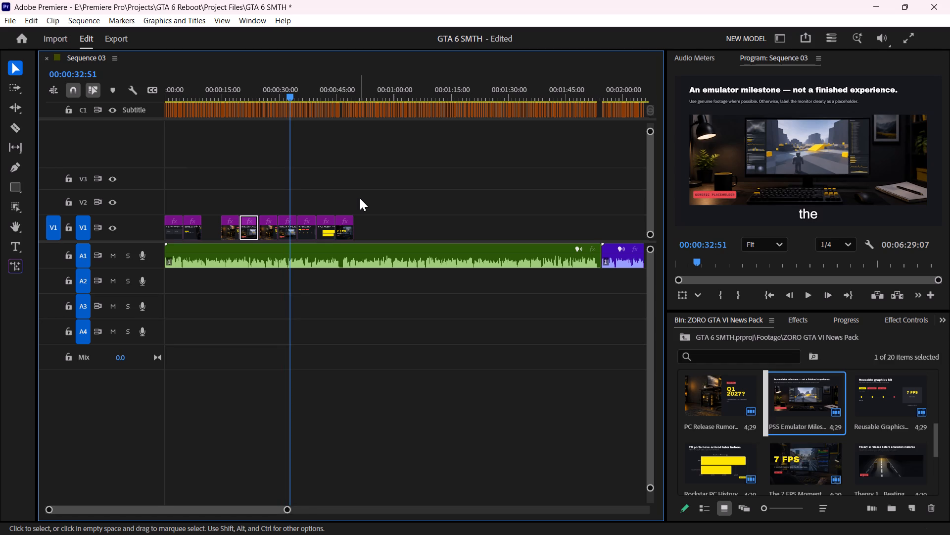
key(space)
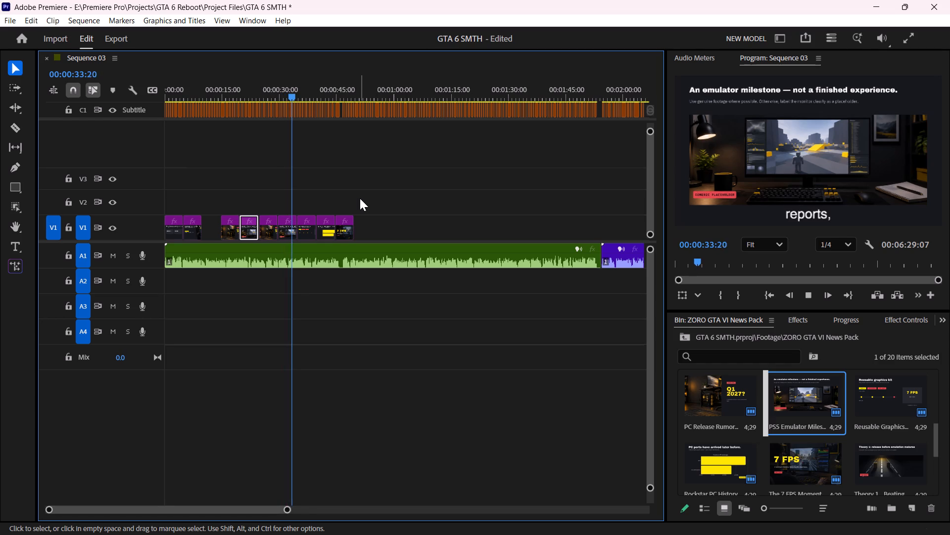
scroll(809, 411, down, 1)
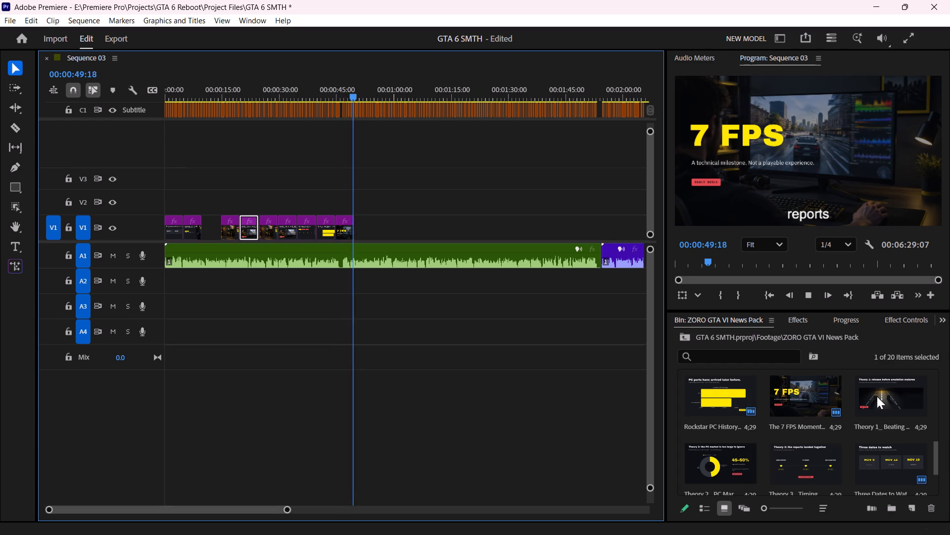
key(space)
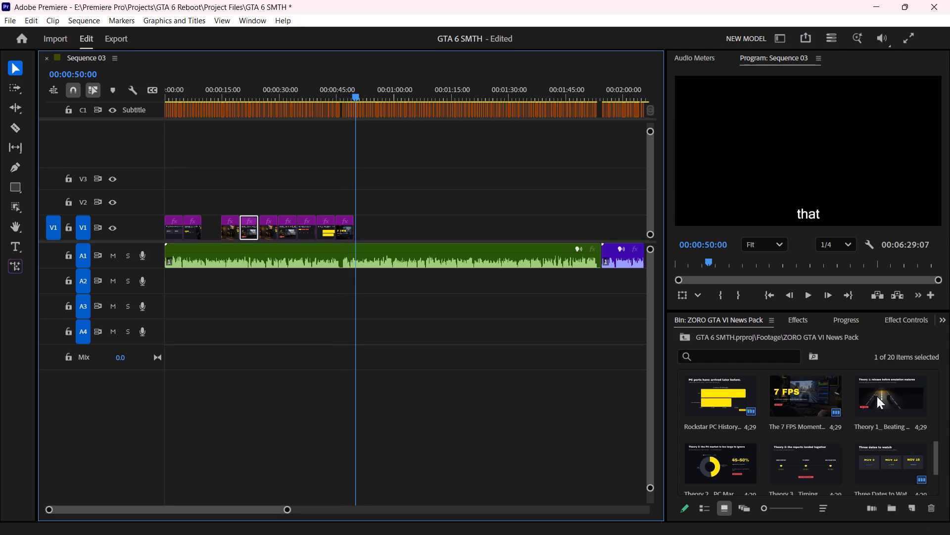
drag(877, 396, 355, 222)
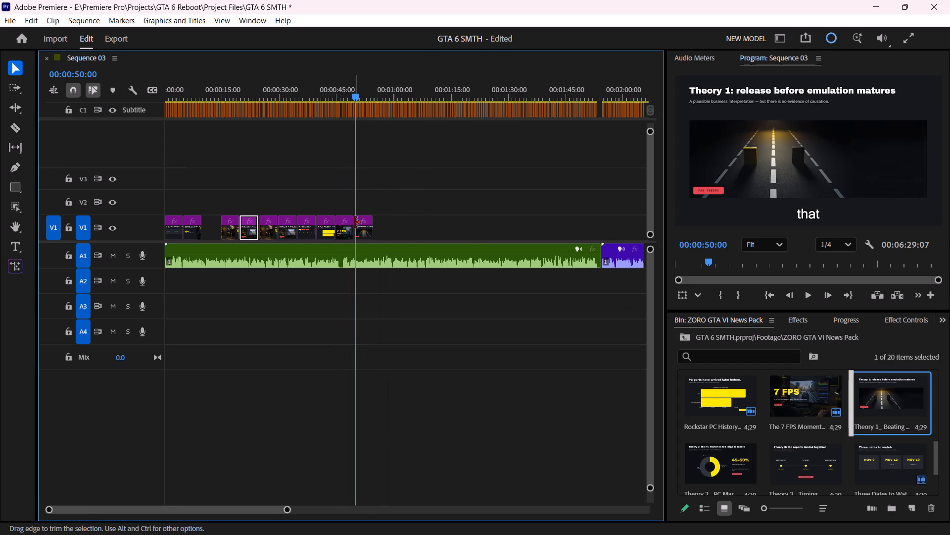
Play on to 00:00:55:40 and look through the remaining news-pack graphics, previewing Visual System.png.
key(space)
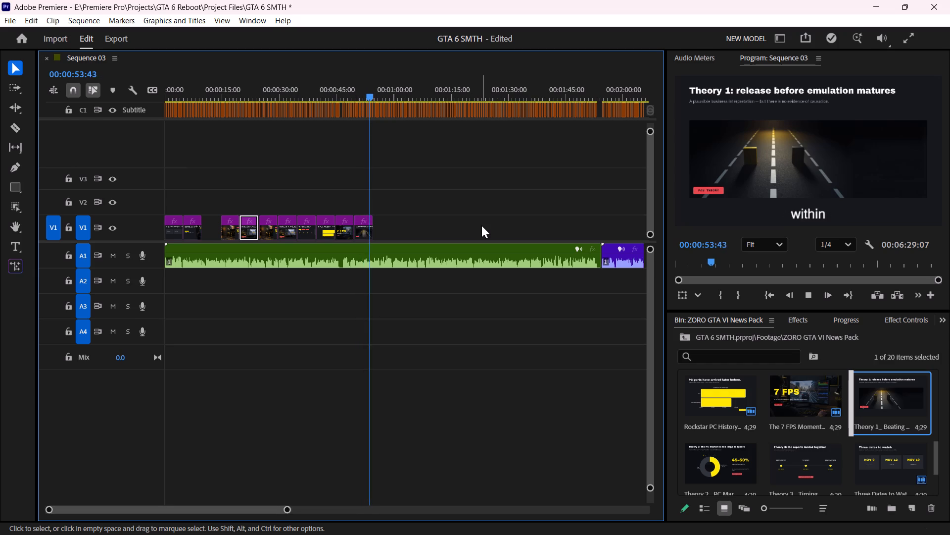
key(space)
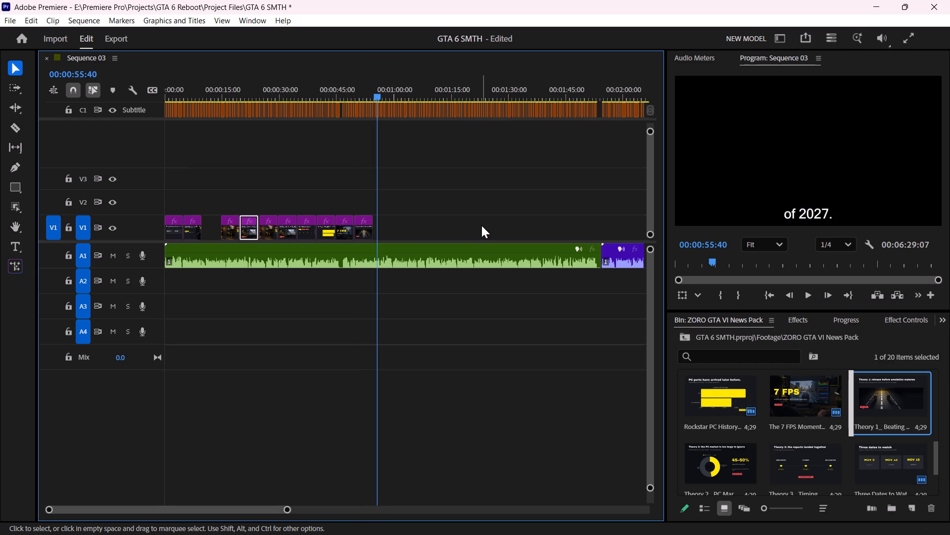
scroll(810, 396, down, 1)
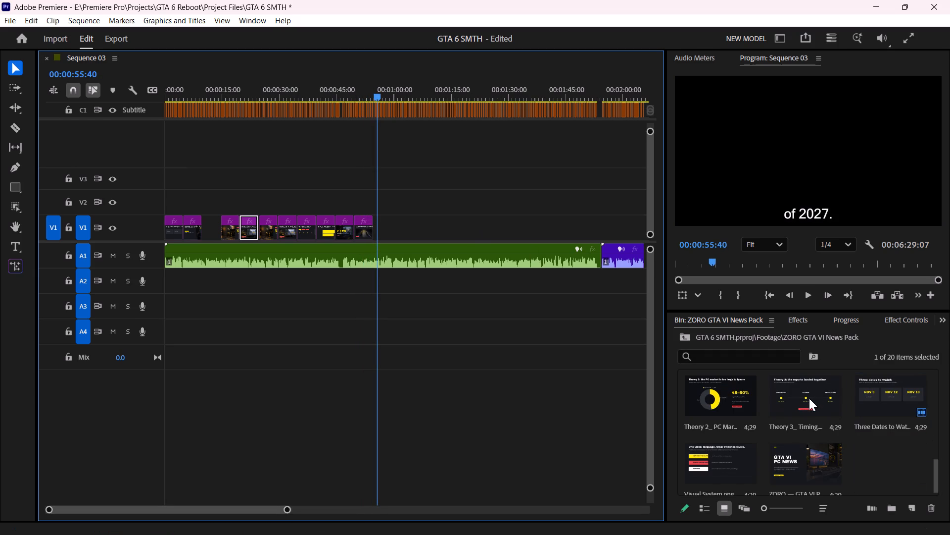
click(809, 398)
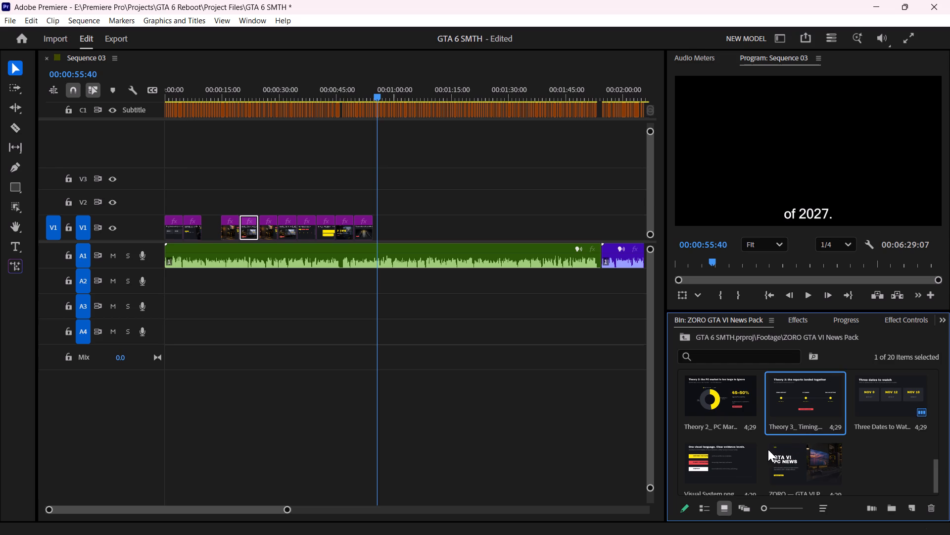
click(724, 455)
drag(724, 455, 465, 210)
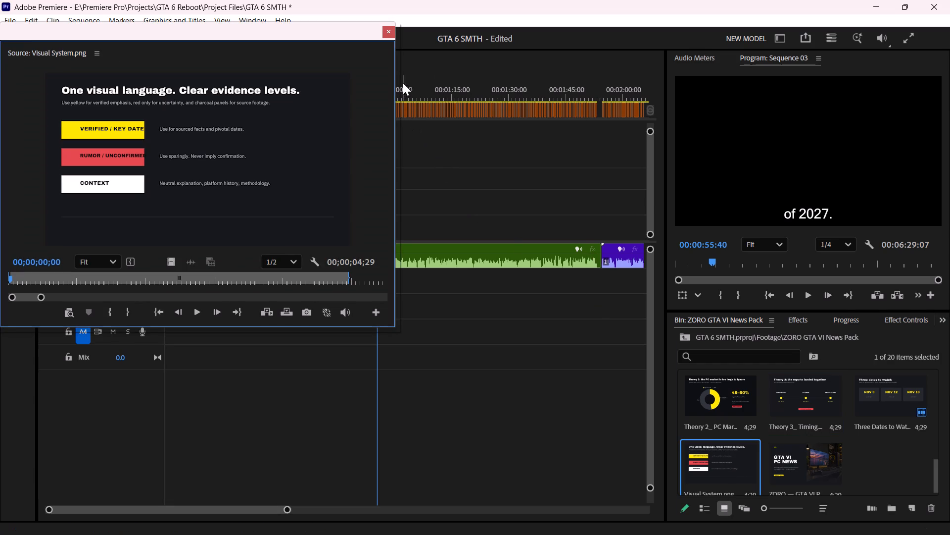
click(382, 28)
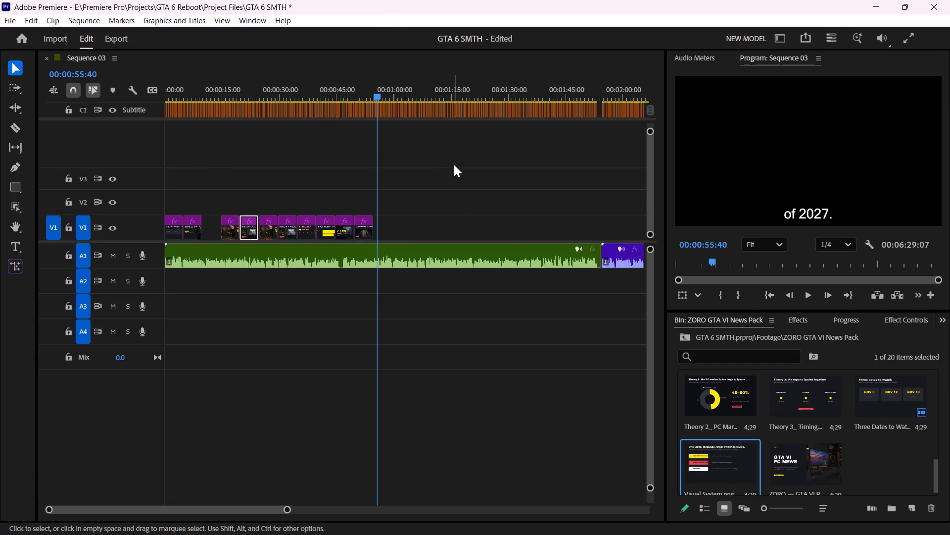